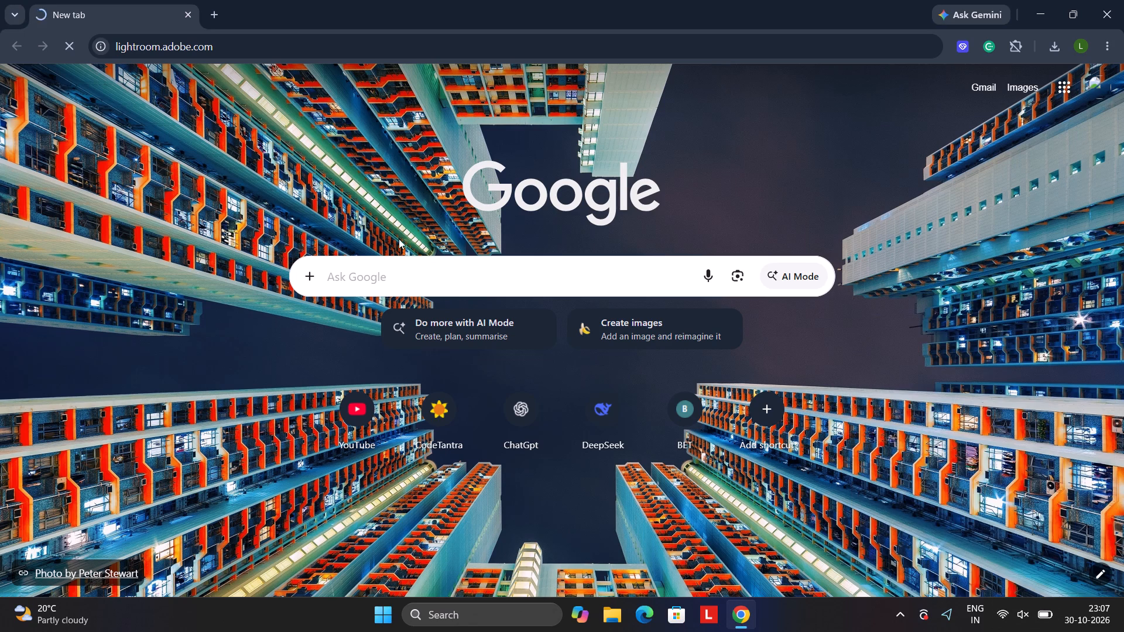
Open a new blank browser tab and arrange the tabs so the Adobe Lightroom tab comes after it.
{"action": "left_click", "coordinate": [213, 13]}
{"action": "left_click_drag", "start_coordinate": [152, 11], "coordinate": [214, 7]}
{"action": "left_click_drag", "start_coordinate": [115, 11], "coordinate": [527, 5]}
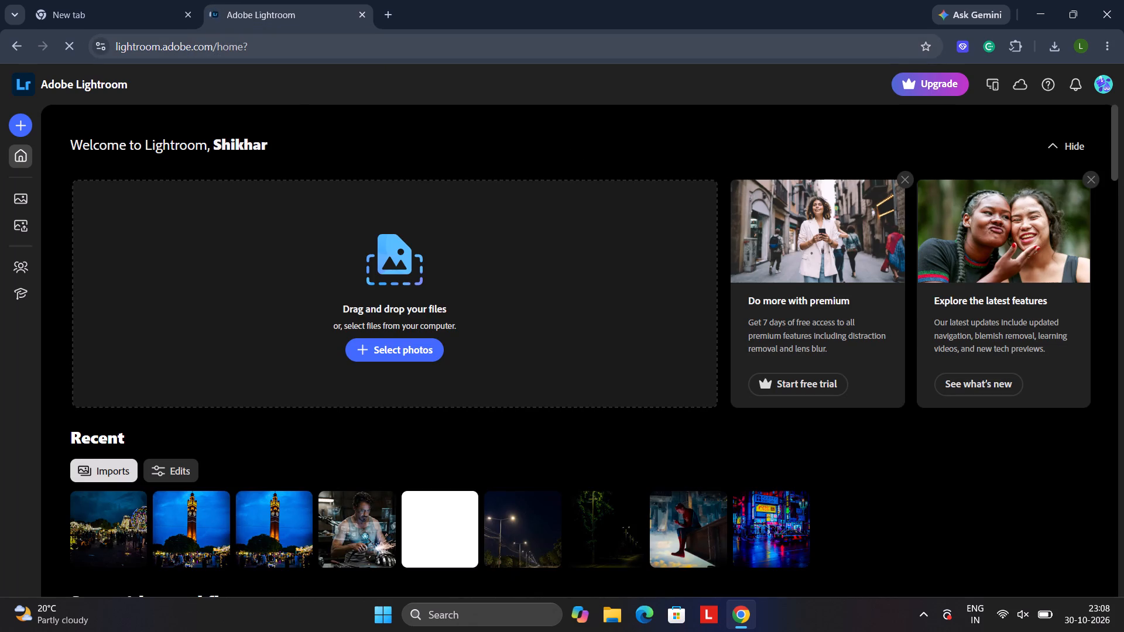
Open the recent workshop photo of the man welding a metal gauntlet and show its light and color editing controls.
{"action": "left_click", "coordinate": [354, 506]}
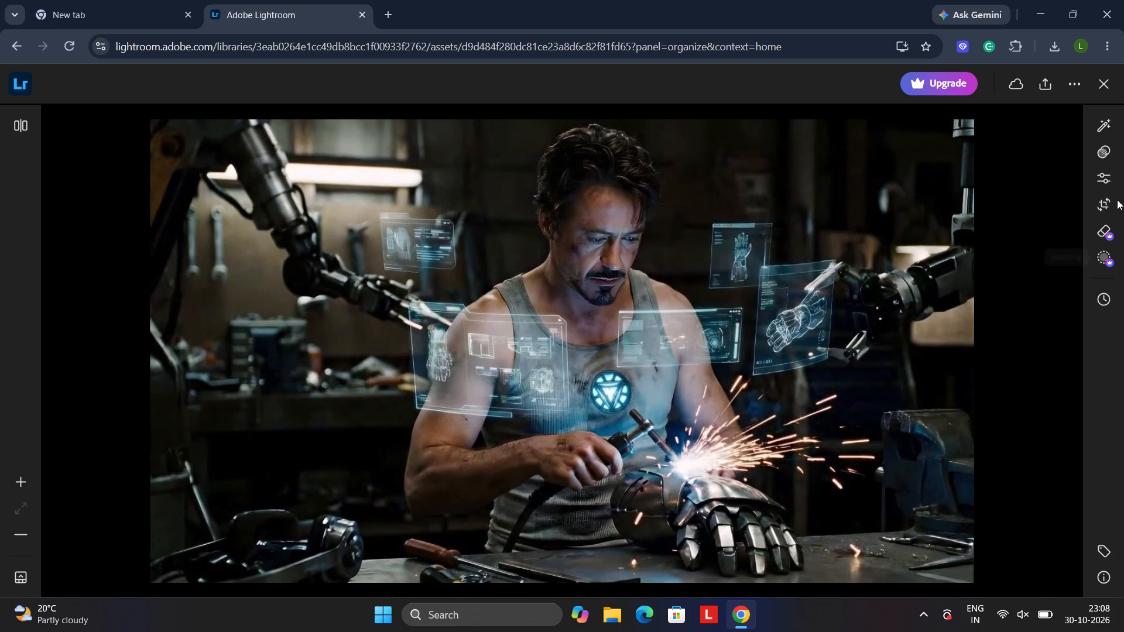
{"action": "left_click", "coordinate": [1106, 179]}
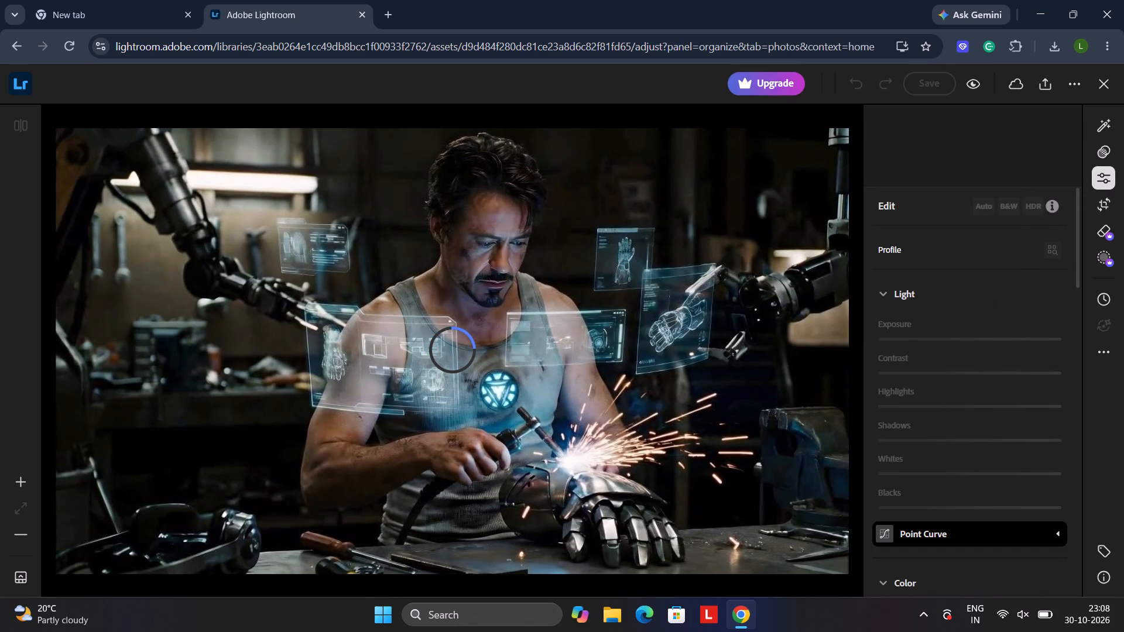
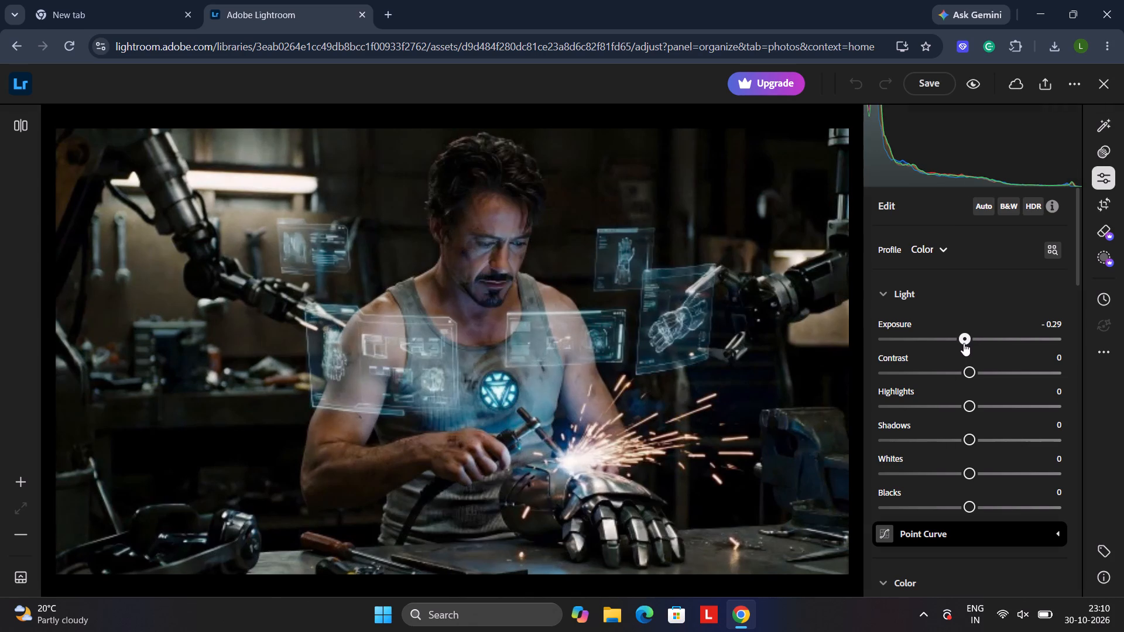
Brighten the workshop photo by setting its Exposure to about +1.01.
{"action": "left_click_drag", "start_coordinate": [964, 343], "coordinate": [958, 344]}
{"action": "left_click_drag", "start_coordinate": [958, 344], "coordinate": [979, 341]}
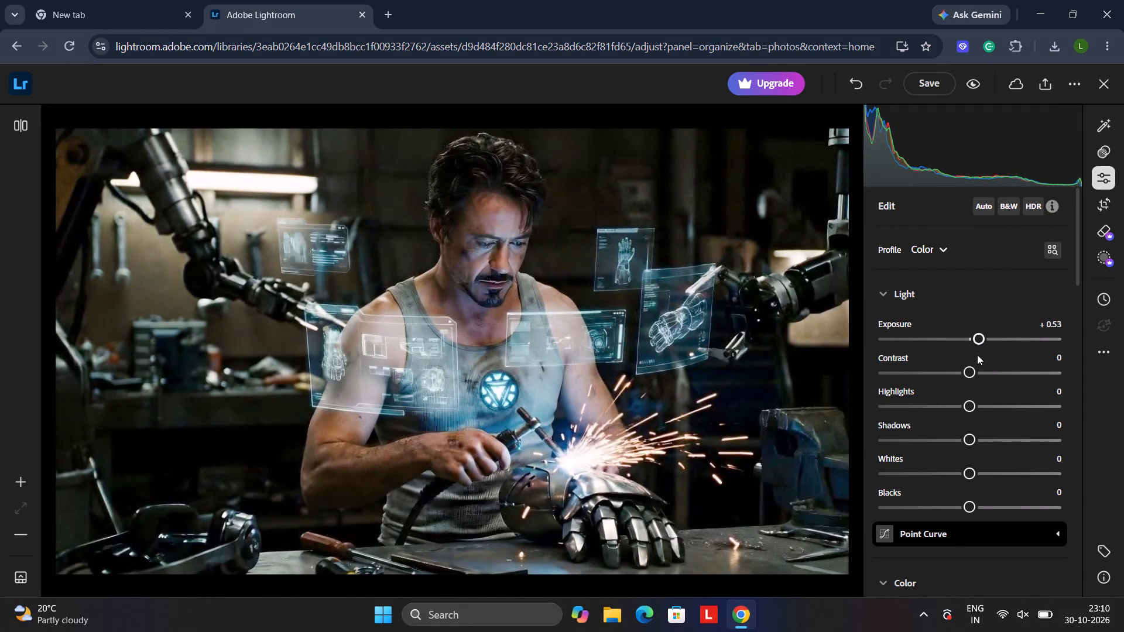
{"action": "left_click_drag", "start_coordinate": [985, 337], "coordinate": [1002, 332]}
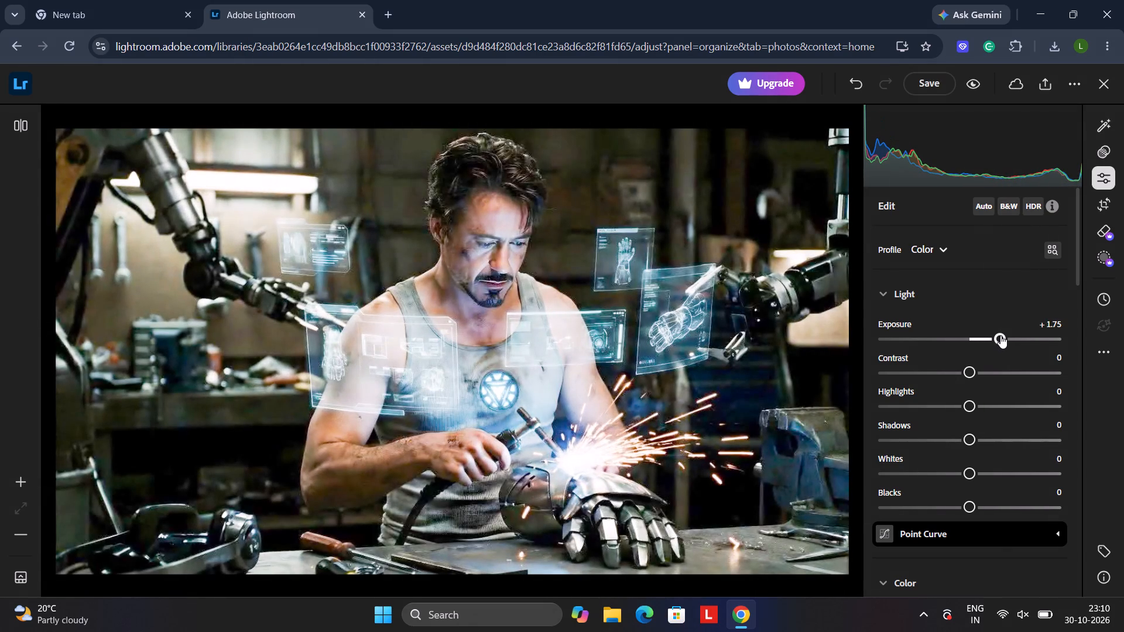
{"action": "left_click_drag", "start_coordinate": [1000, 336], "coordinate": [994, 335]}
{"action": "left_click_drag", "start_coordinate": [994, 335], "coordinate": [988, 332]}
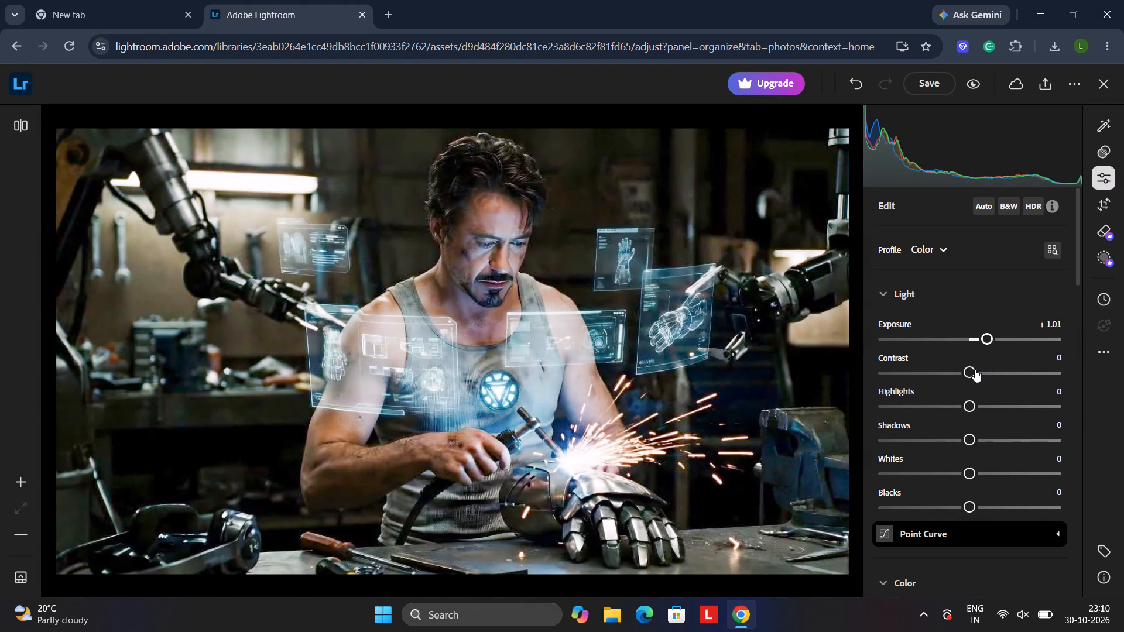
Raise the photo's Contrast to about +44.
{"action": "left_click_drag", "start_coordinate": [975, 369], "coordinate": [1010, 363]}
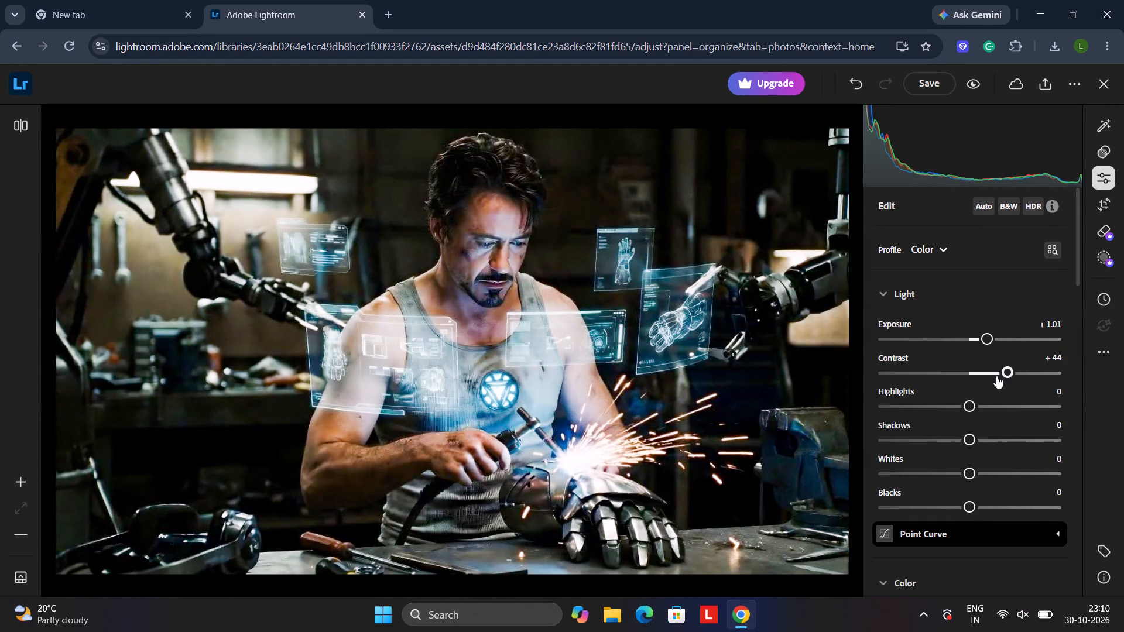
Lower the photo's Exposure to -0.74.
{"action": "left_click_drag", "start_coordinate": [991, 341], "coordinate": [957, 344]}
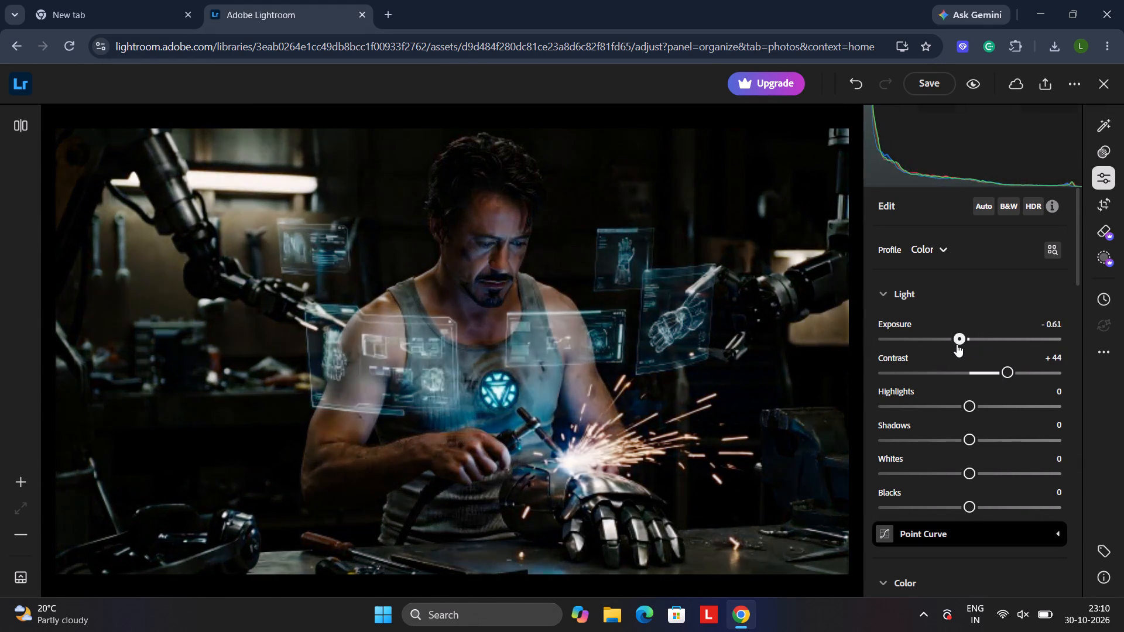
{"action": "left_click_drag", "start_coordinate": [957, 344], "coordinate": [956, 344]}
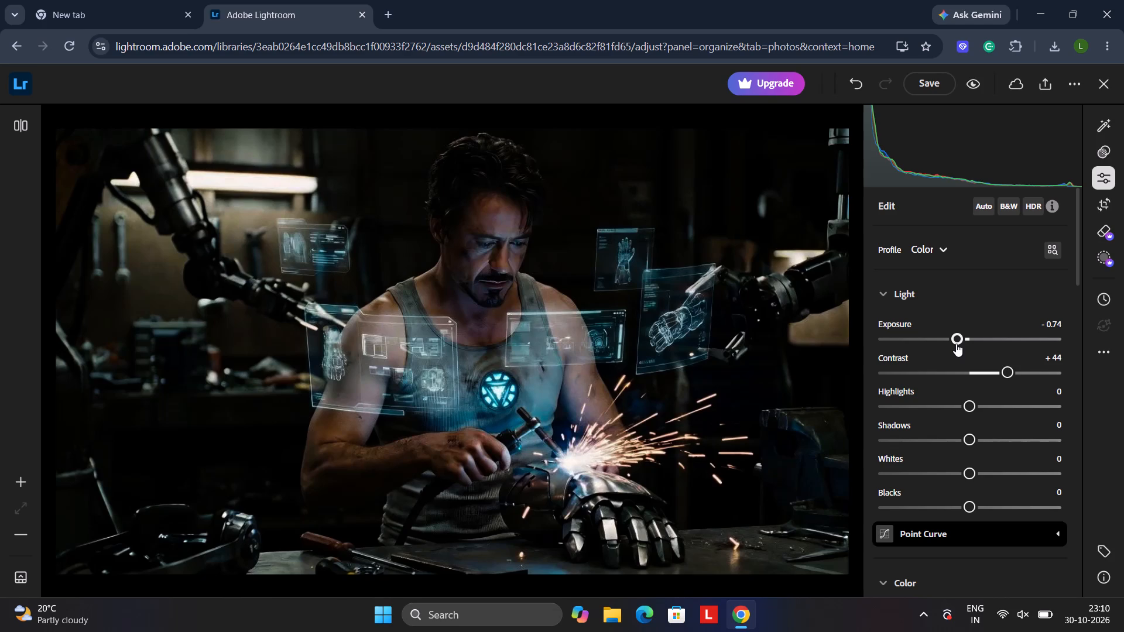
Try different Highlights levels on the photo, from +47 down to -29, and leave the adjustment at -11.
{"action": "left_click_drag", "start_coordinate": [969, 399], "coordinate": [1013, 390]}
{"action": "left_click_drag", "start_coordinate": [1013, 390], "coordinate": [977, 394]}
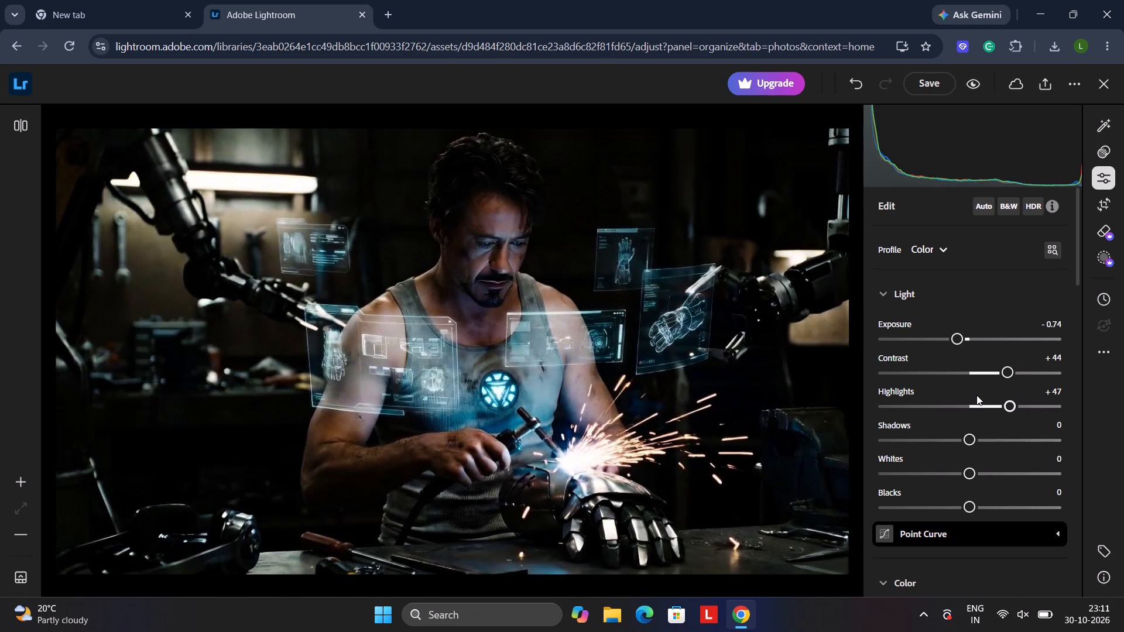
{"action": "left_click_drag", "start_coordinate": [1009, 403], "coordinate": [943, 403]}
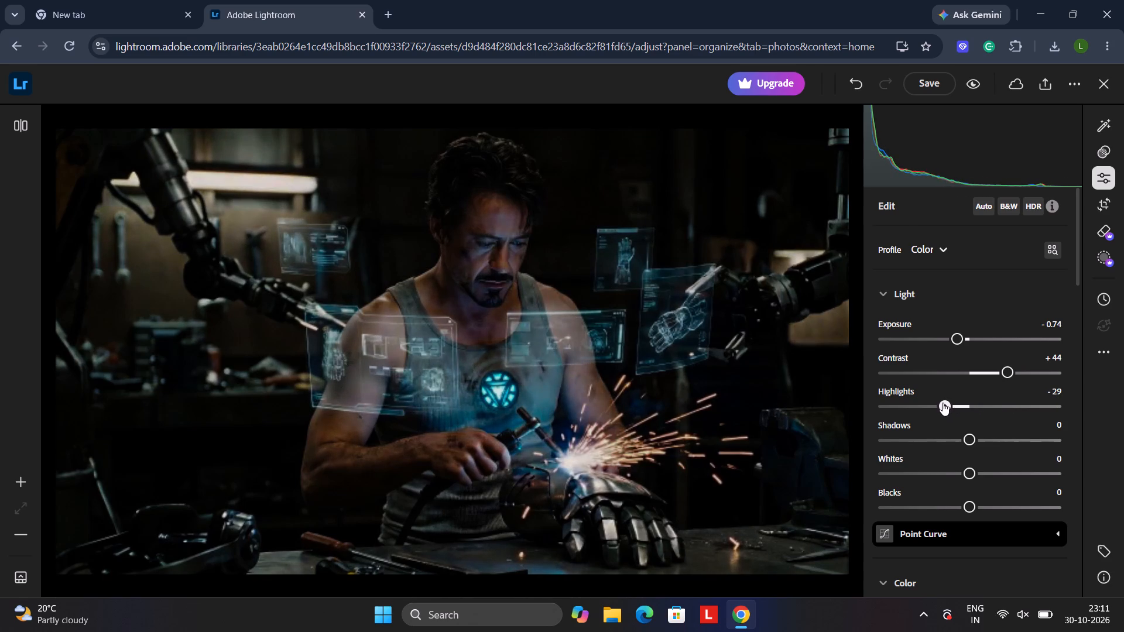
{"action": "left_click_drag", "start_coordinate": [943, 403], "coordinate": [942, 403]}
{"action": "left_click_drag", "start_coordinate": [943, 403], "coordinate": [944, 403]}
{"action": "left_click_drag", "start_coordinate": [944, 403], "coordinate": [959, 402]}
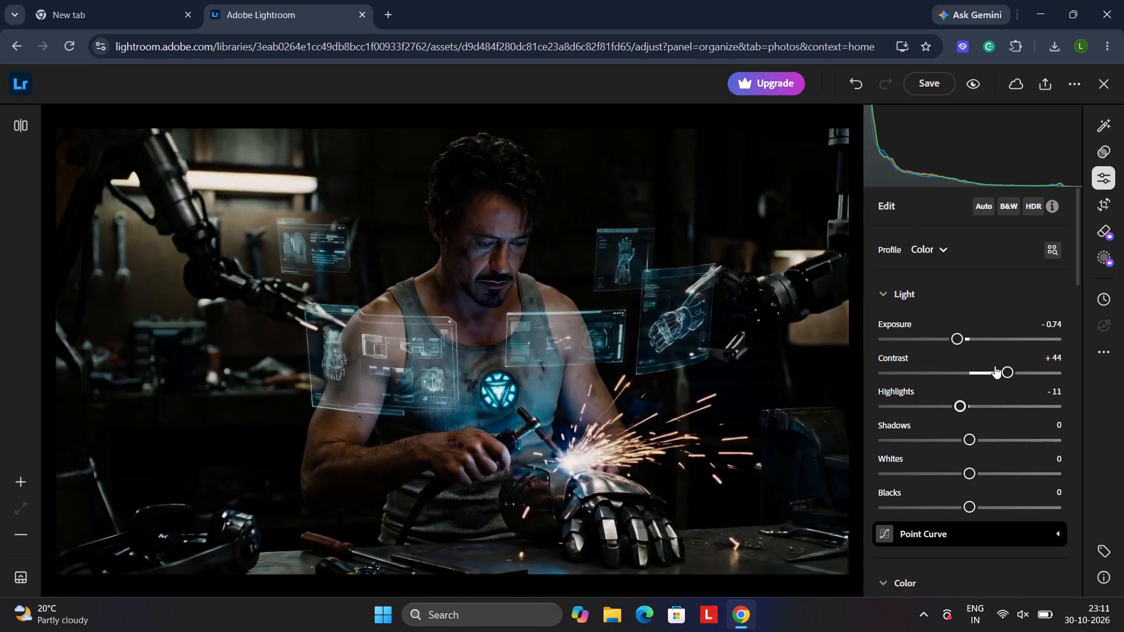
Reduce the photo's Contrast to +24.
{"action": "left_click_drag", "start_coordinate": [998, 365], "coordinate": [992, 367]}
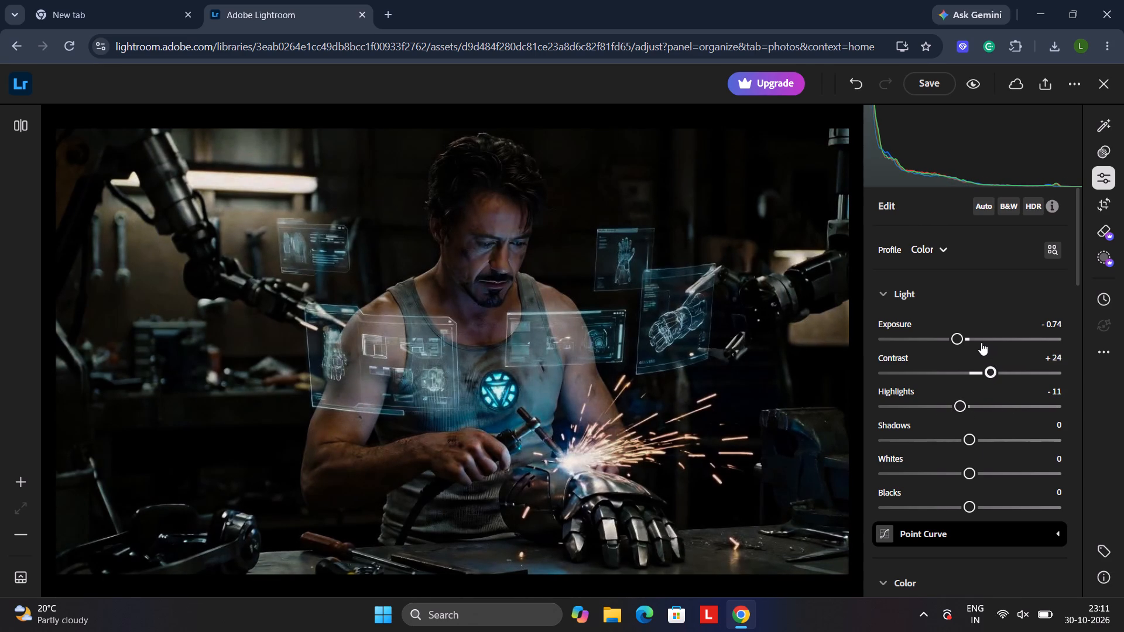
Adjust the photo's Exposure and settle on -0.96.
{"action": "left_click_drag", "start_coordinate": [968, 338], "coordinate": [992, 334]}
{"action": "left_click_drag", "start_coordinate": [992, 334], "coordinate": [957, 338]}
{"action": "left_click_drag", "start_coordinate": [957, 338], "coordinate": [951, 341]}
{"action": "left_click", "coordinate": [951, 341]}
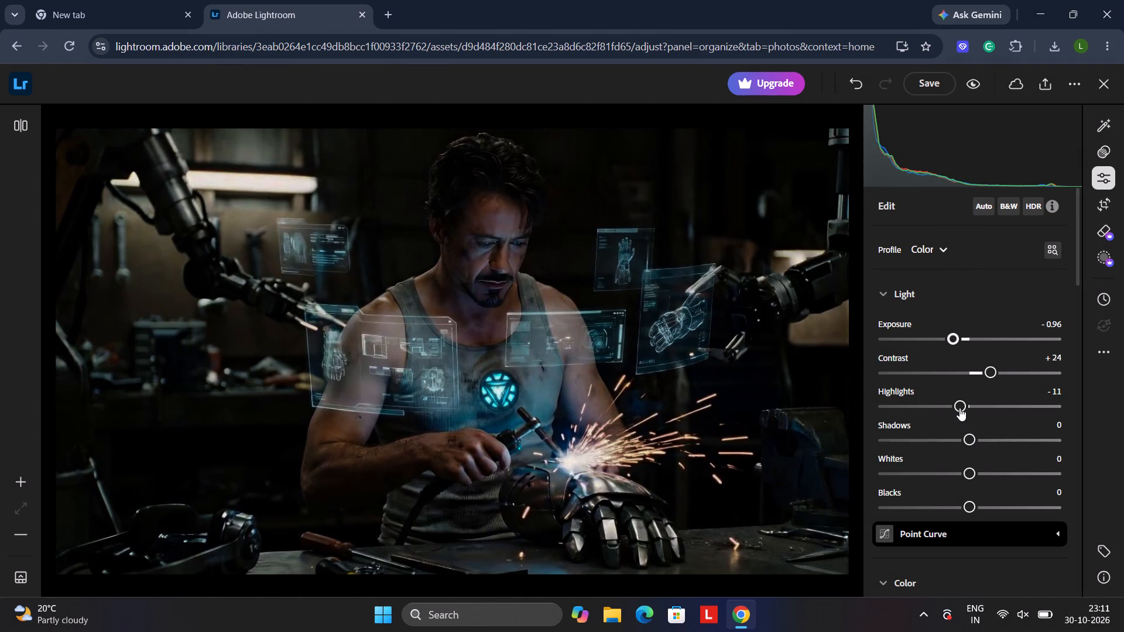
Raise the photo's Highlights and settle on +48.
{"action": "left_click_drag", "start_coordinate": [959, 408], "coordinate": [952, 407]}
{"action": "left_click_drag", "start_coordinate": [952, 407], "coordinate": [989, 402]}
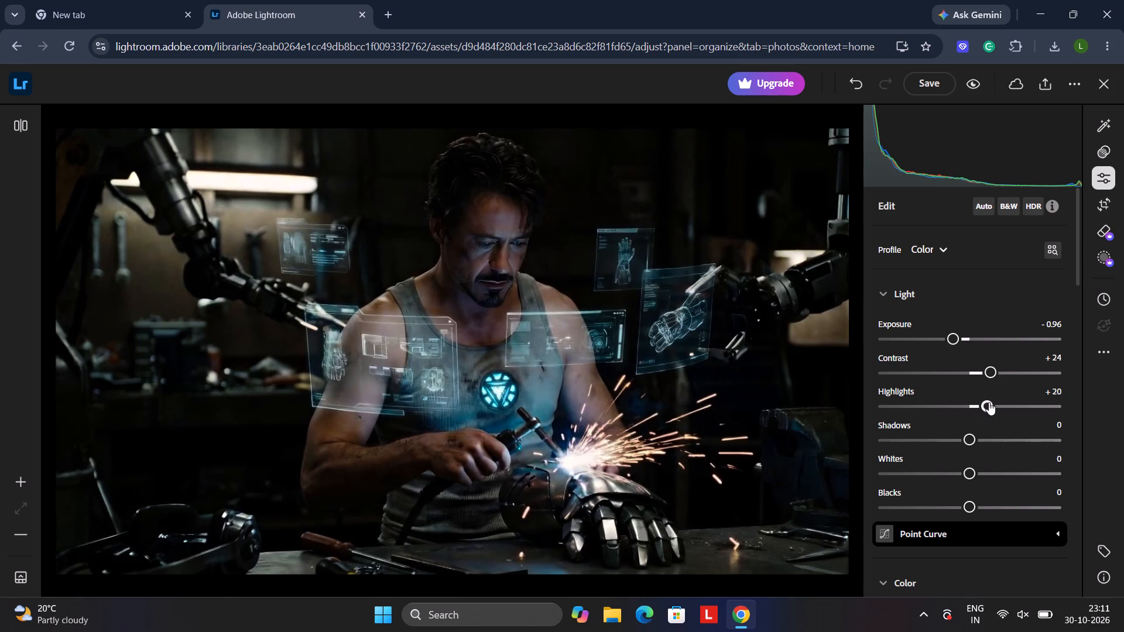
{"action": "left_click_drag", "start_coordinate": [989, 402], "coordinate": [1040, 401]}
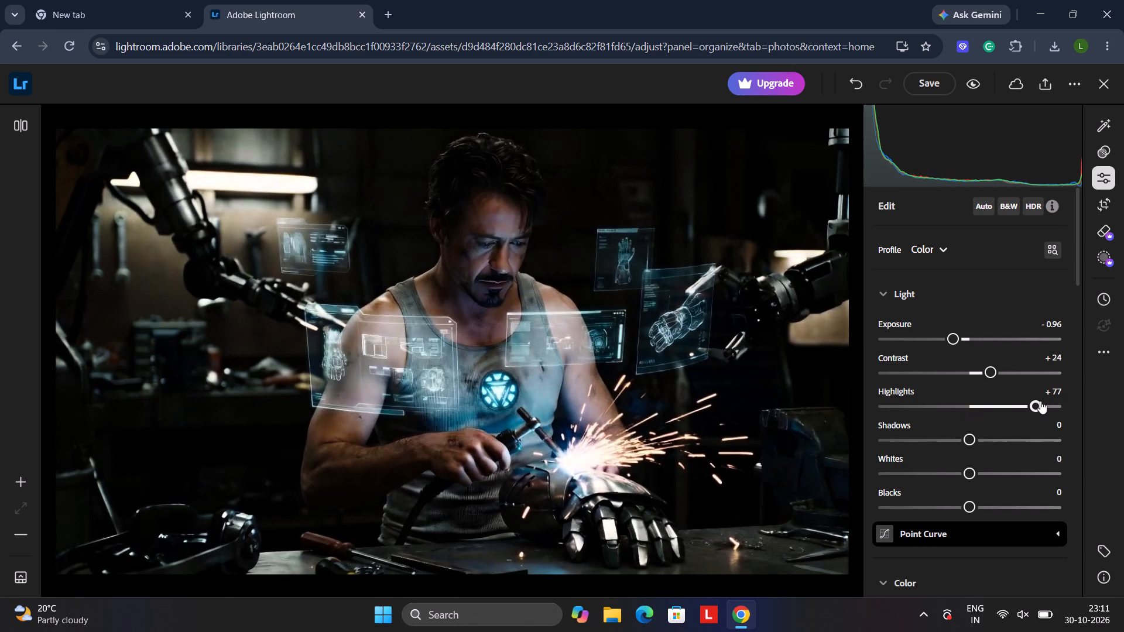
{"action": "left_click_drag", "start_coordinate": [1038, 401], "coordinate": [1014, 407]}
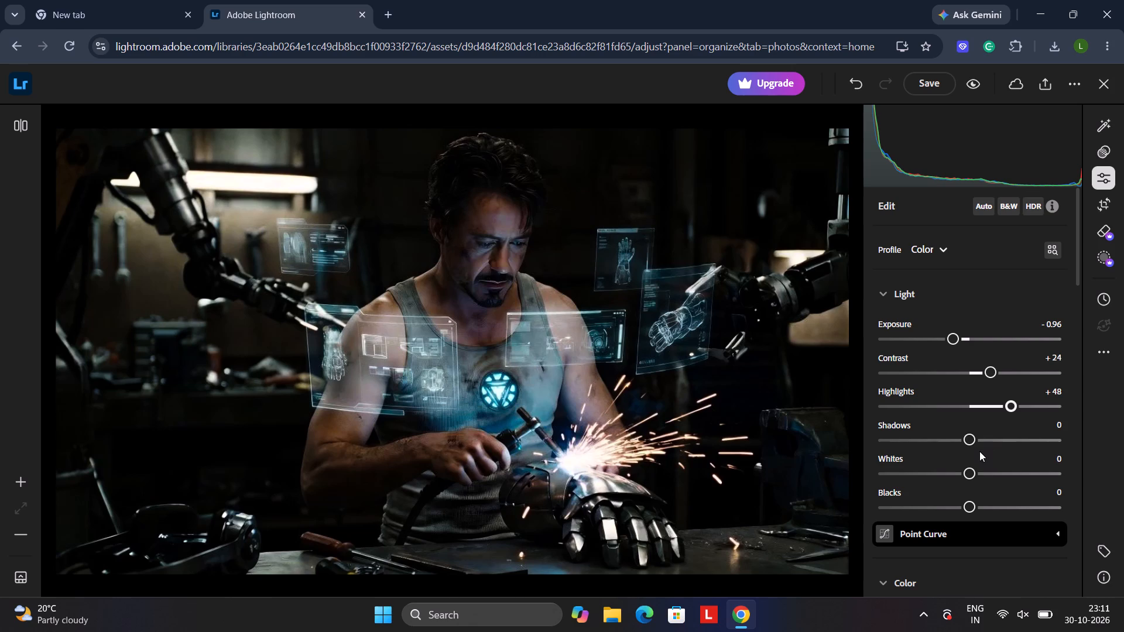
Darken the photo's Shadows and settle on -28.
{"action": "left_click_drag", "start_coordinate": [972, 442], "coordinate": [986, 435]}
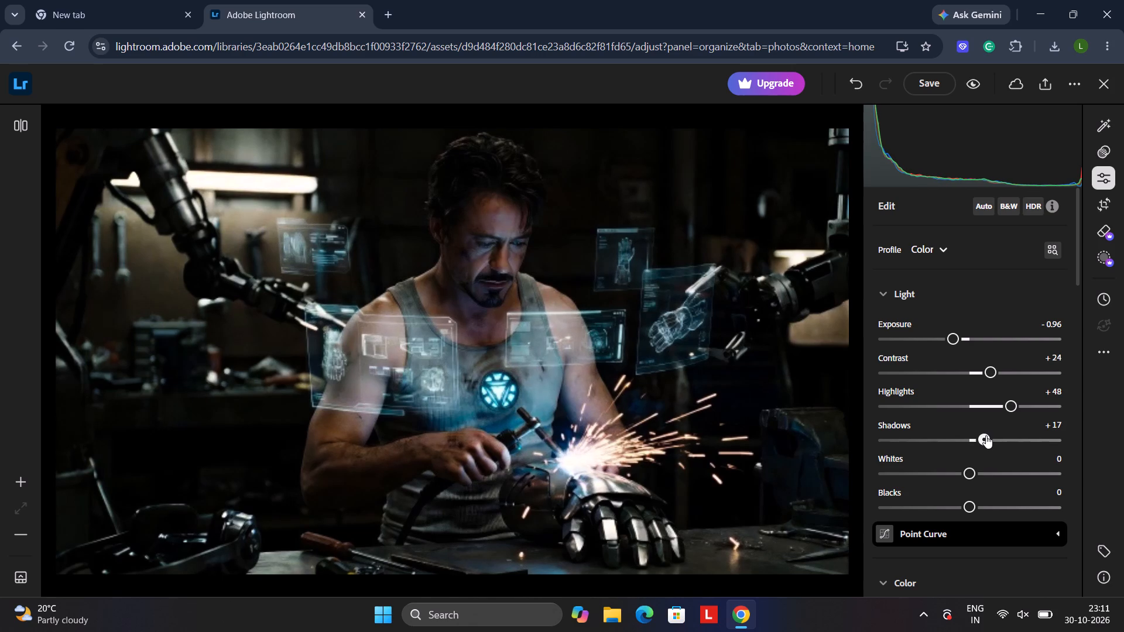
{"action": "left_click_drag", "start_coordinate": [986, 435], "coordinate": [960, 445]}
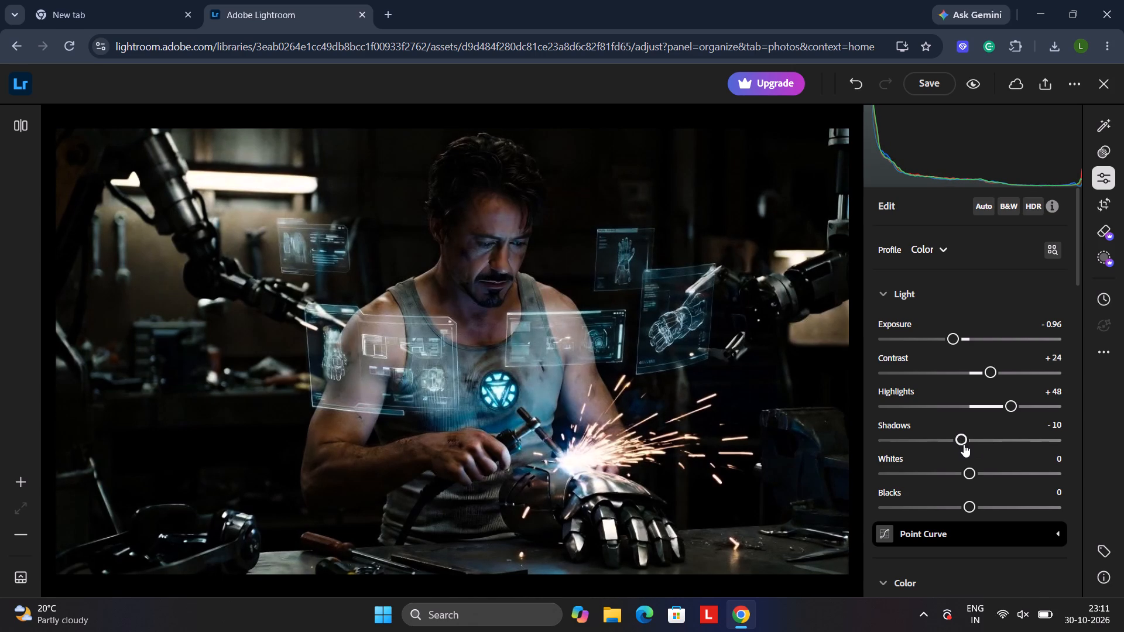
{"action": "left_click_drag", "start_coordinate": [964, 442], "coordinate": [943, 444]}
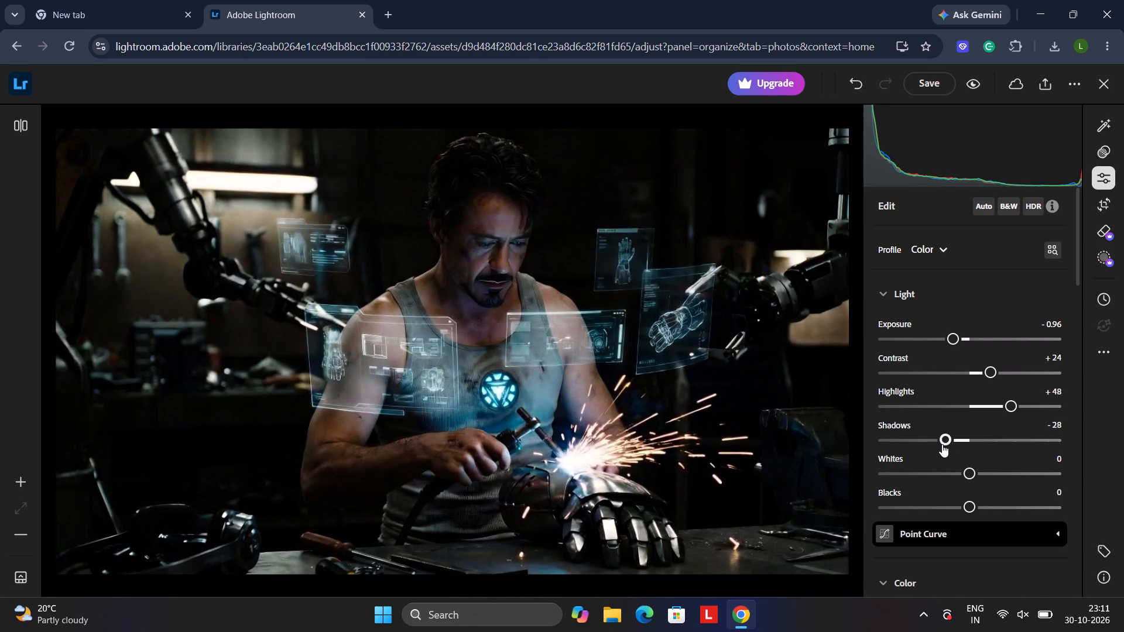
{"action": "left_click", "coordinate": [942, 444]}
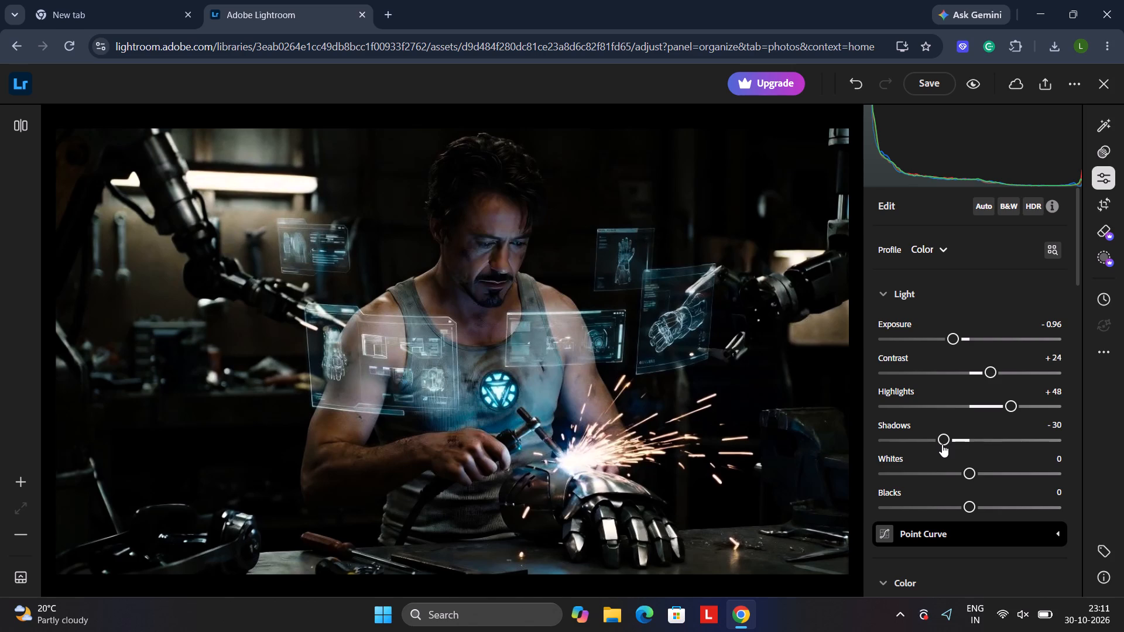
{"action": "left_click", "coordinate": [942, 441]}
Try the photo's Whites across the full range from +100 to -100 and settle on -74.
{"action": "left_click", "coordinate": [497, 276]}
{"action": "left_click", "coordinate": [496, 276]}
{"action": "double_click", "coordinate": [496, 276]}
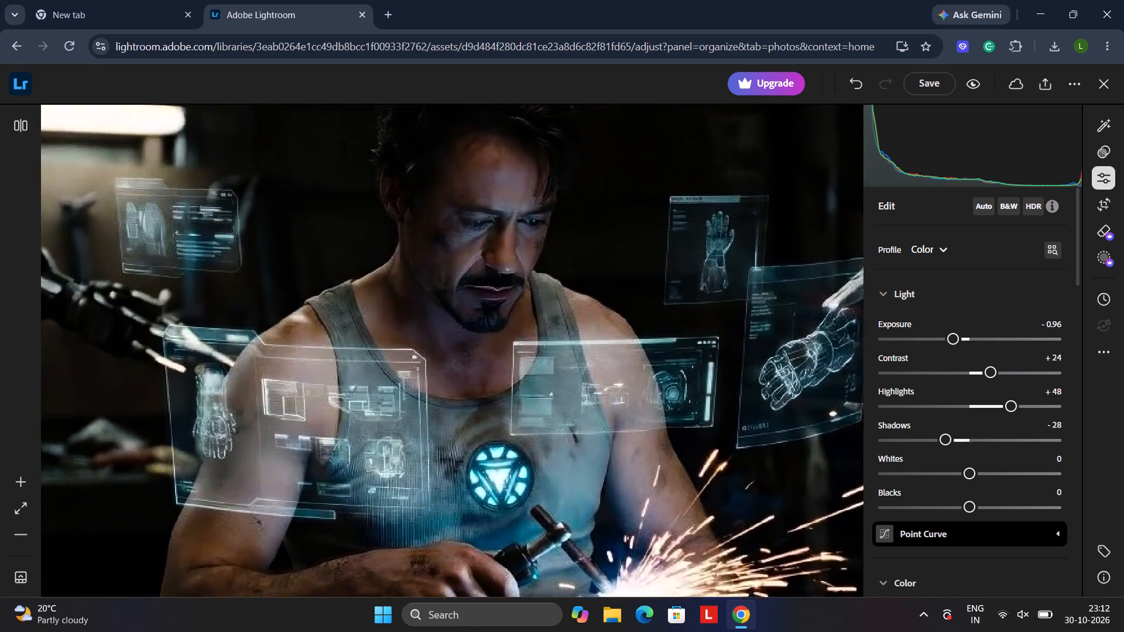
{"action": "left_click", "coordinate": [494, 294]}
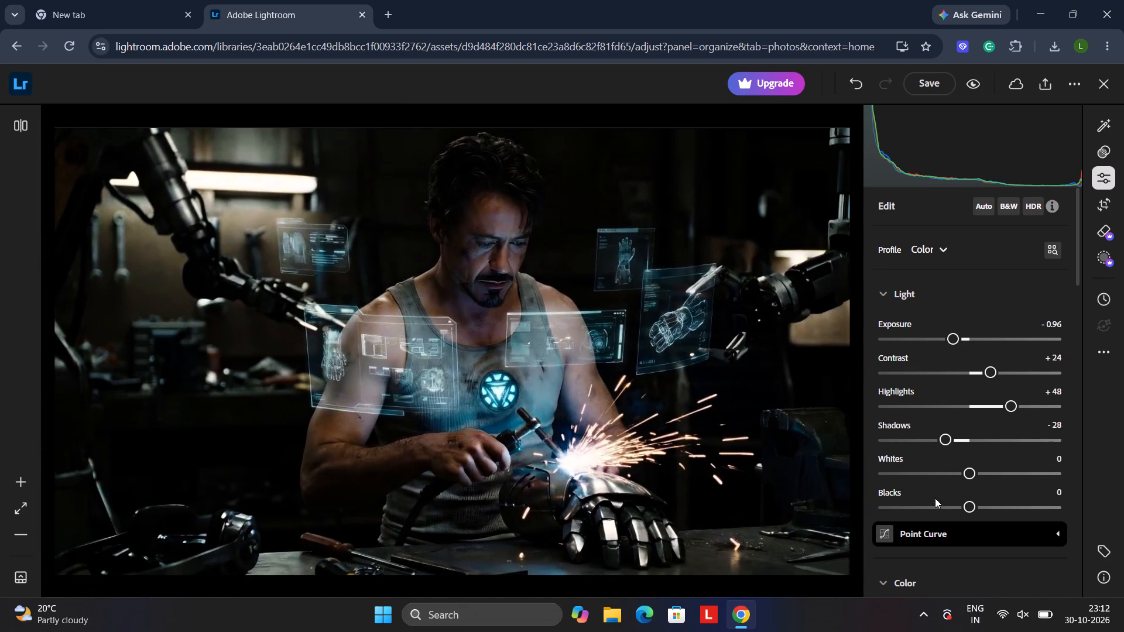
{"action": "left_click_drag", "start_coordinate": [965, 469], "coordinate": [996, 470]}
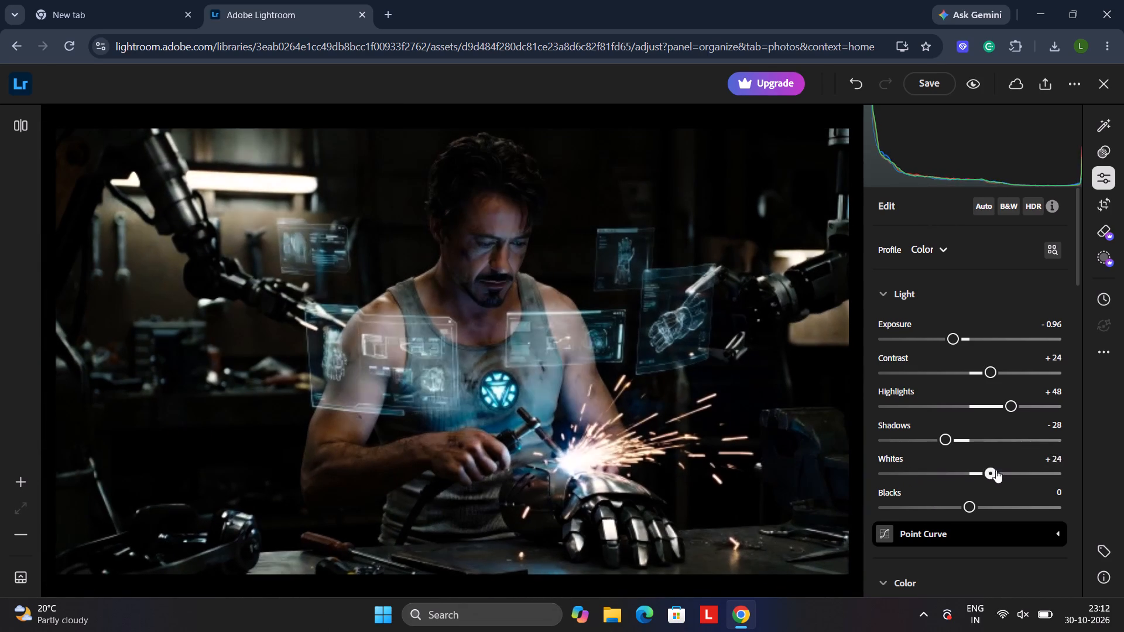
{"action": "left_click_drag", "start_coordinate": [996, 470], "coordinate": [1109, 475]}
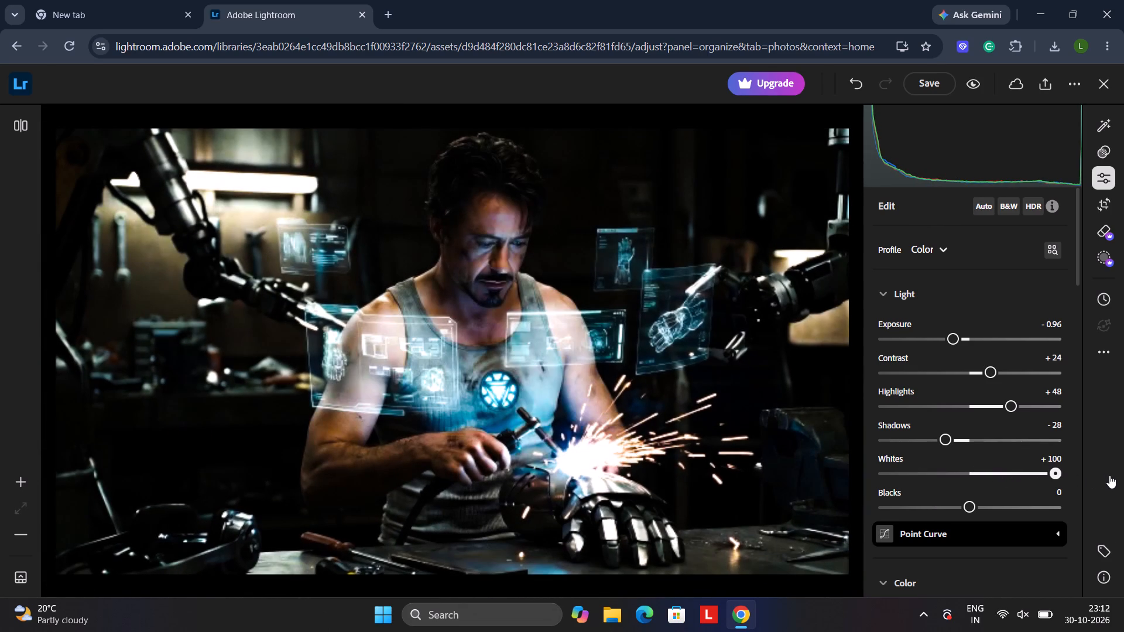
{"action": "left_click_drag", "start_coordinate": [1109, 475], "coordinate": [976, 480]}
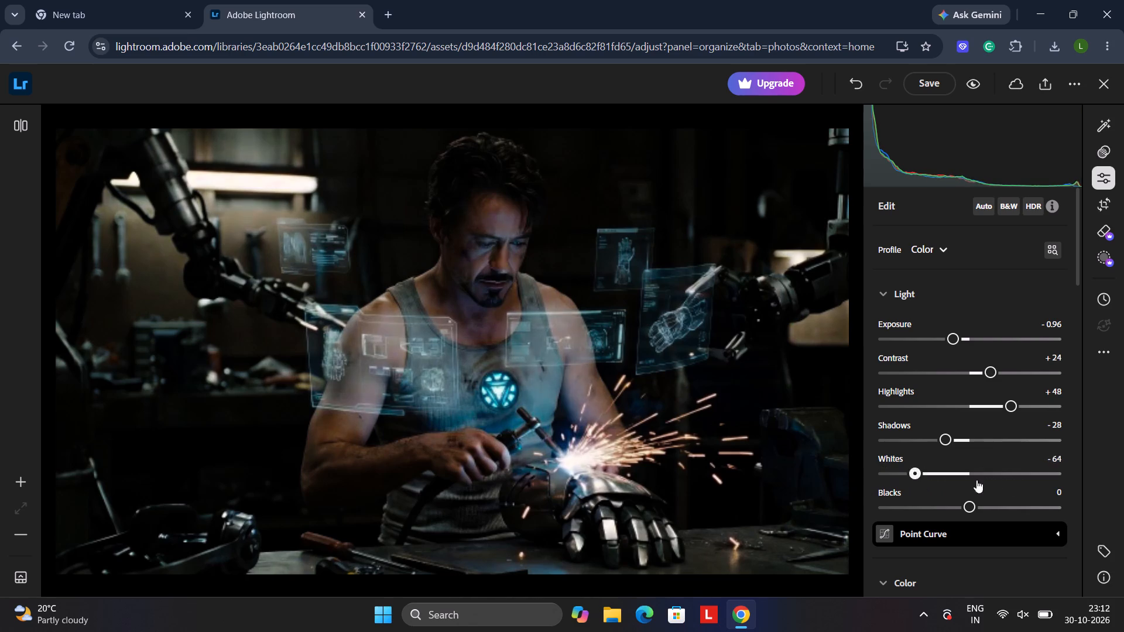
{"action": "left_click_drag", "start_coordinate": [976, 480], "coordinate": [828, 485]}
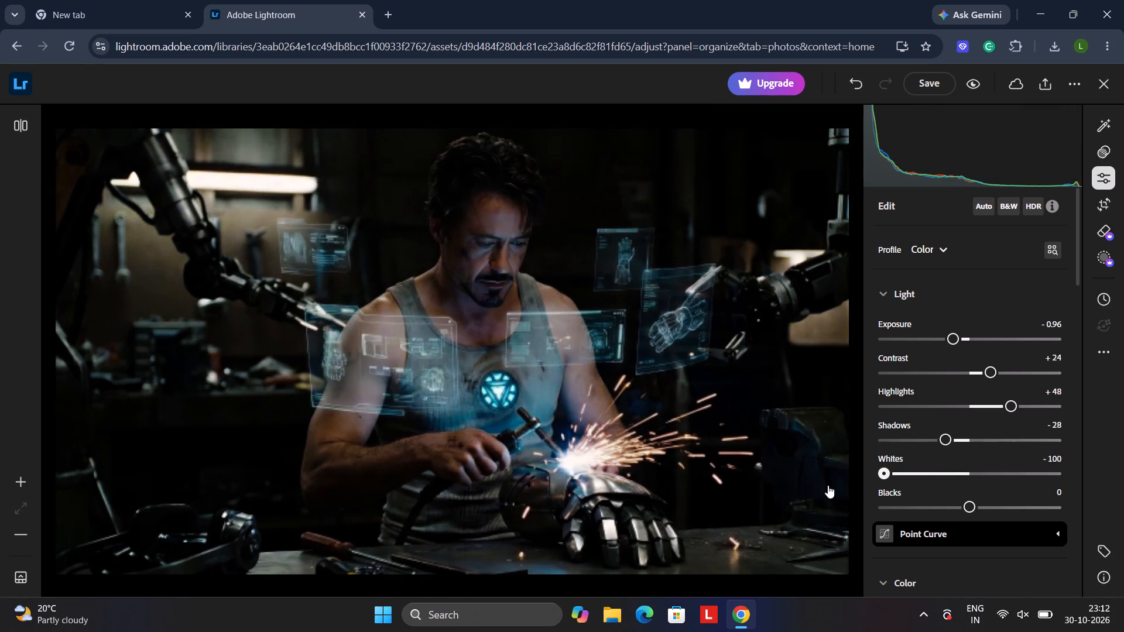
{"action": "left_click_drag", "start_coordinate": [828, 485], "coordinate": [960, 479]}
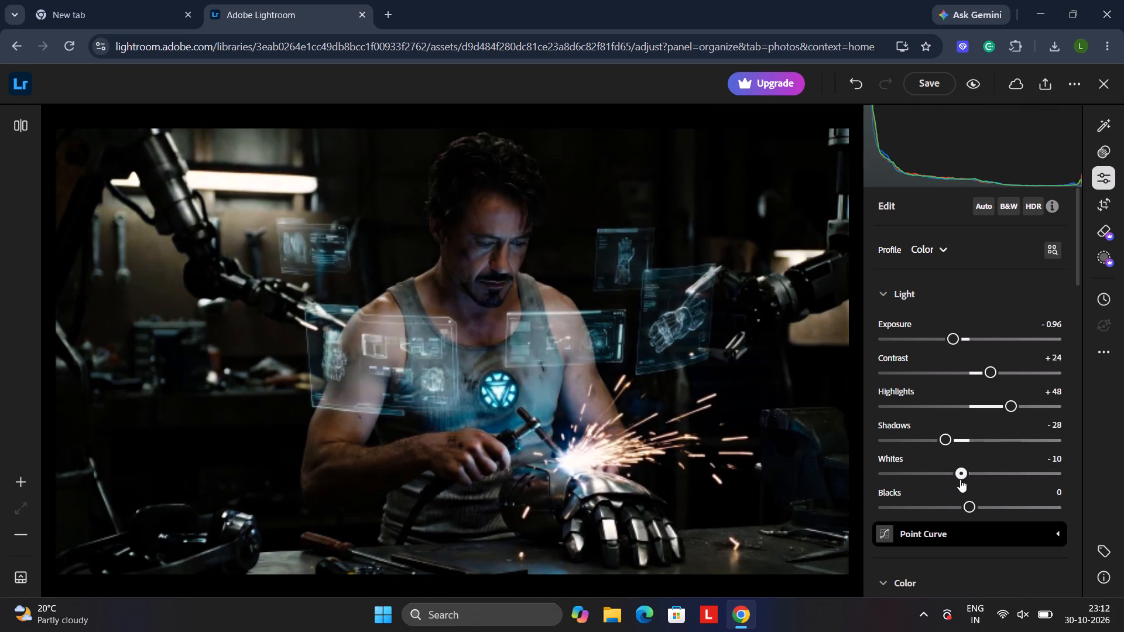
{"action": "left_click_drag", "start_coordinate": [960, 479], "coordinate": [902, 481]}
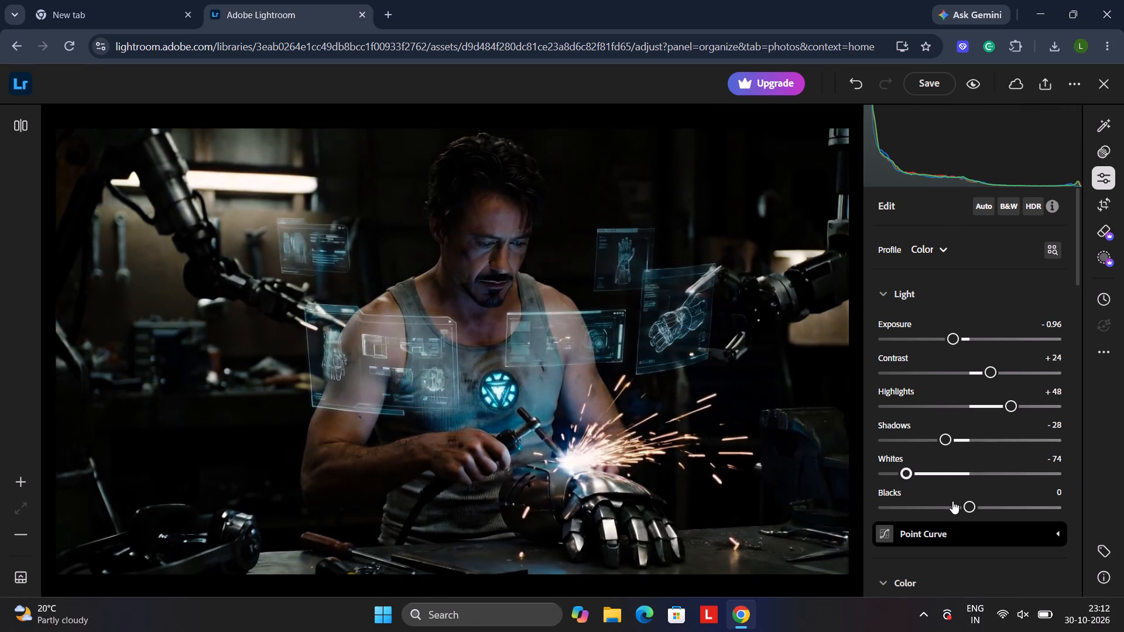
Raise the photo's Blacks to the maximum of +100.
{"action": "left_click_drag", "start_coordinate": [961, 504], "coordinate": [1032, 504]}
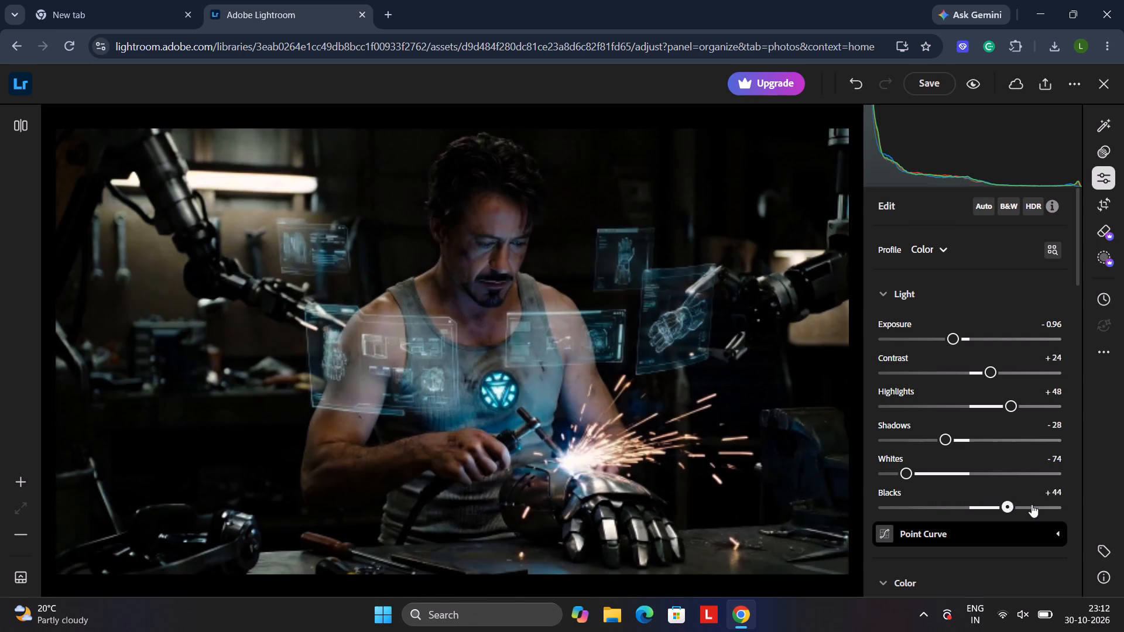
{"action": "left_click_drag", "start_coordinate": [1032, 504], "coordinate": [1097, 510]}
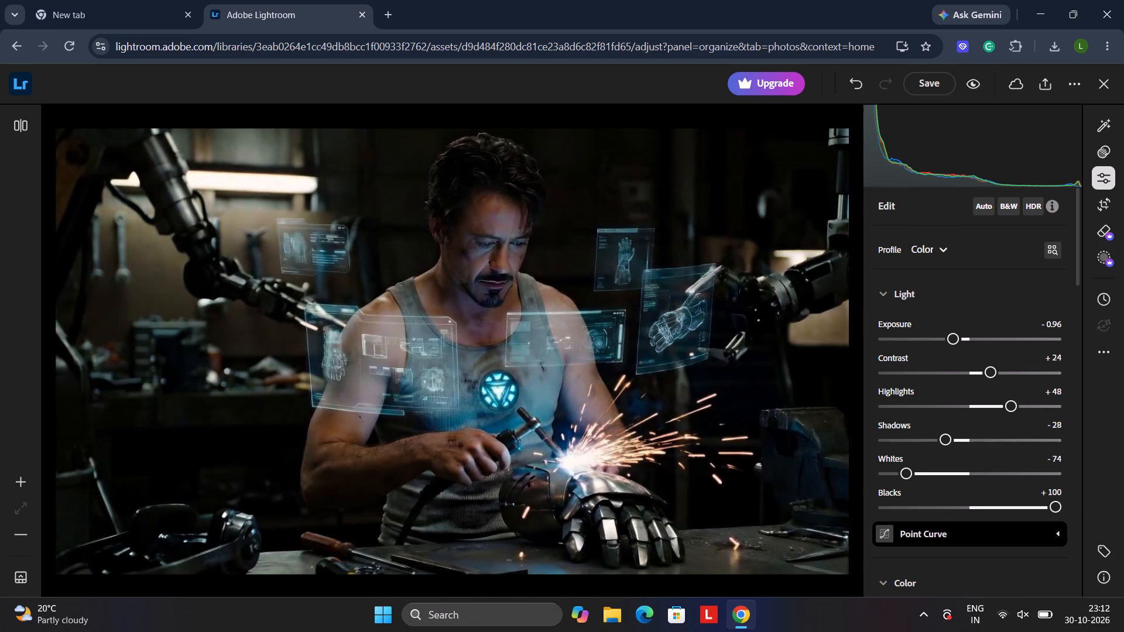
Try cooler white balance temperatures down to -22 and settle the photo's Temp at +1.
{"action": "scroll", "coordinate": [633, 496], "scroll_direction": "down", "scroll_amount": 1}
{"action": "left_click", "coordinate": [556, 457]}
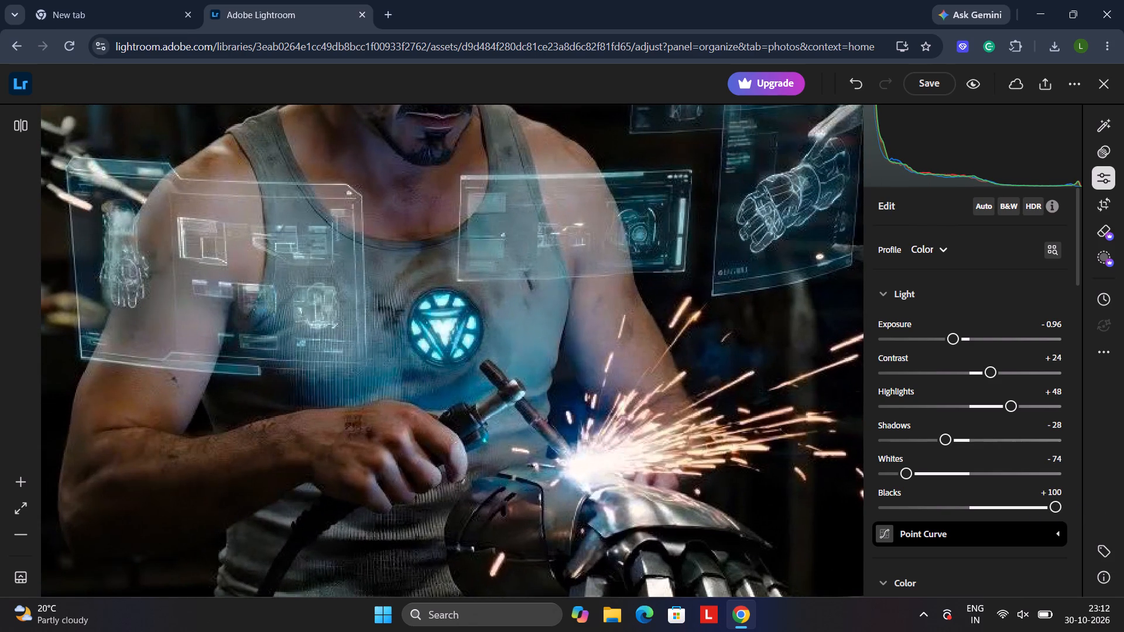
{"action": "left_click", "coordinate": [502, 382]}
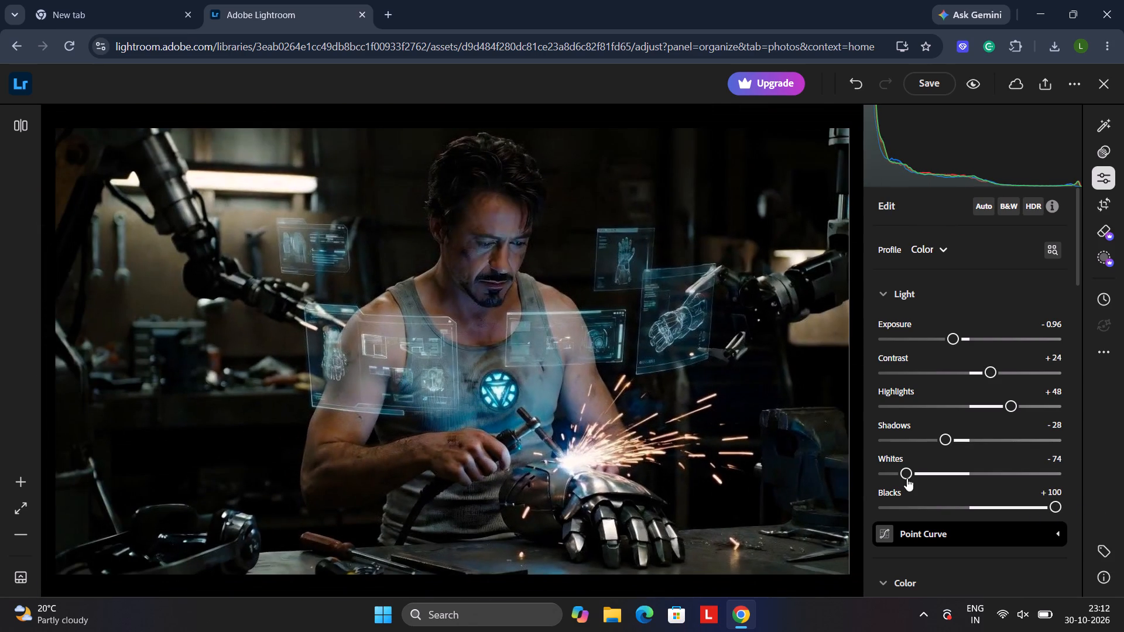
{"action": "scroll", "coordinate": [907, 478], "scroll_direction": "down", "scroll_amount": 2}
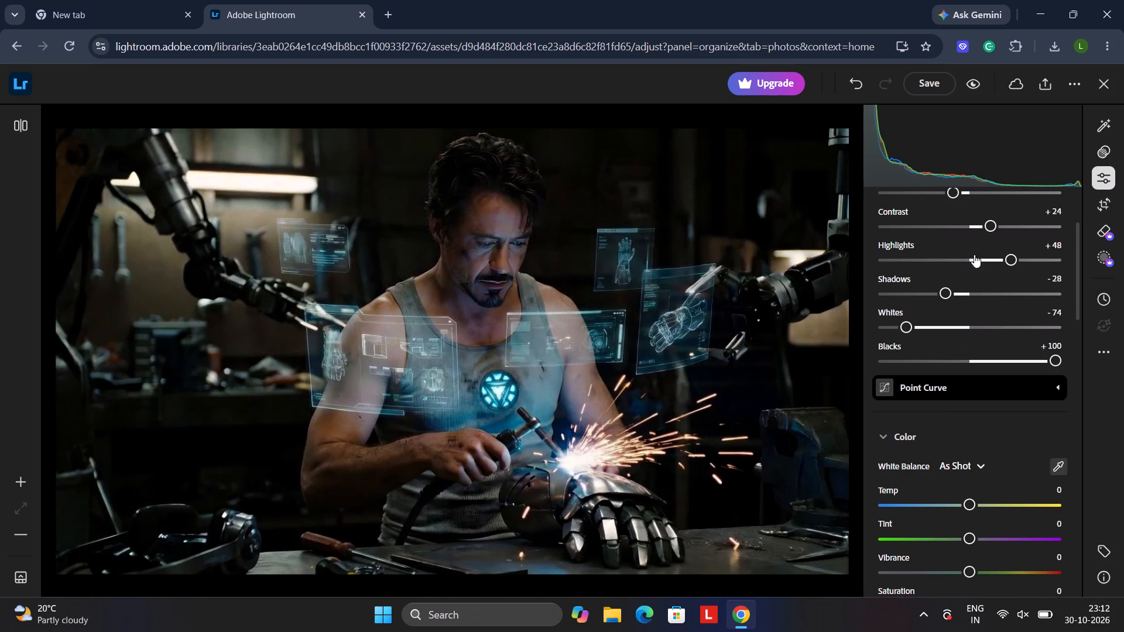
{"action": "scroll", "coordinate": [949, 396], "scroll_direction": "down", "scroll_amount": 1}
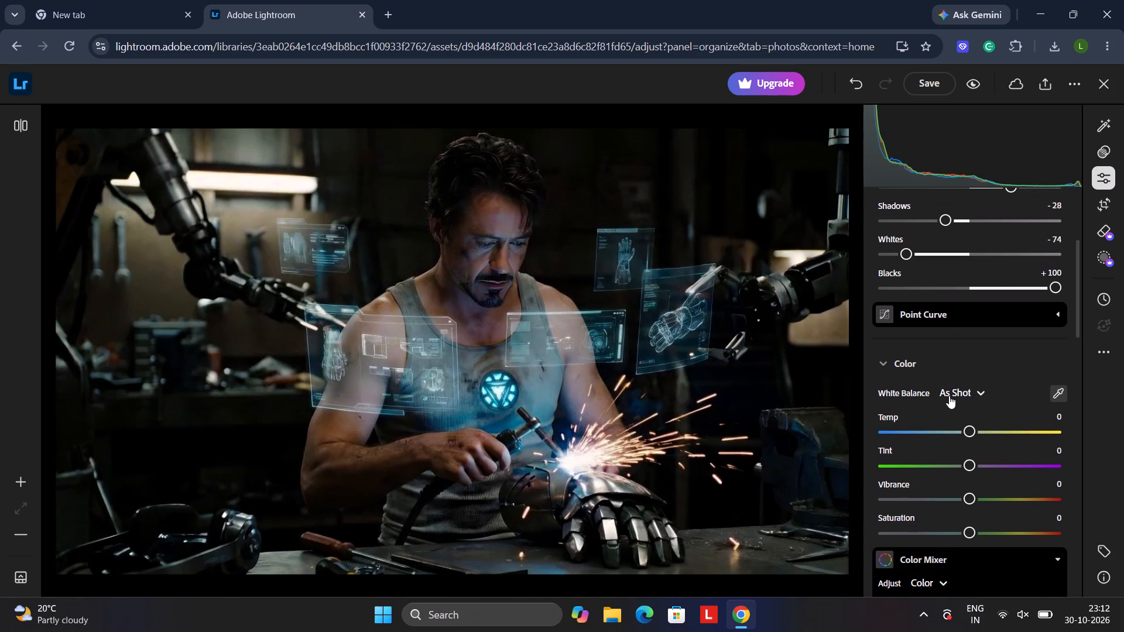
{"action": "scroll", "coordinate": [949, 396], "scroll_direction": "down", "scroll_amount": 1}
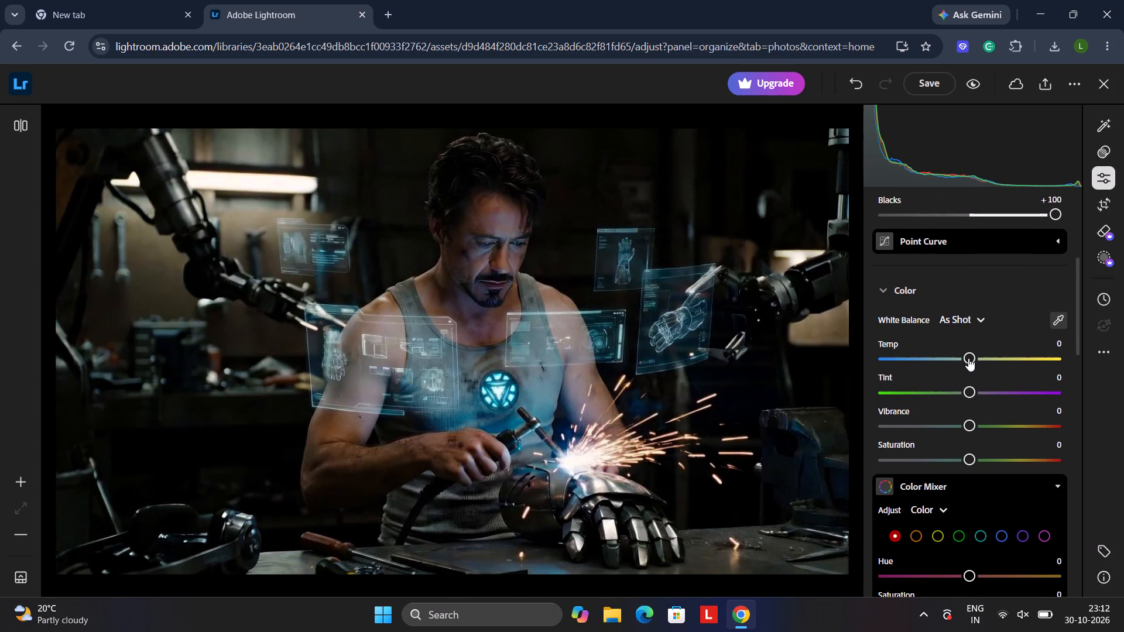
{"action": "left_click_drag", "start_coordinate": [968, 358], "coordinate": [961, 353]}
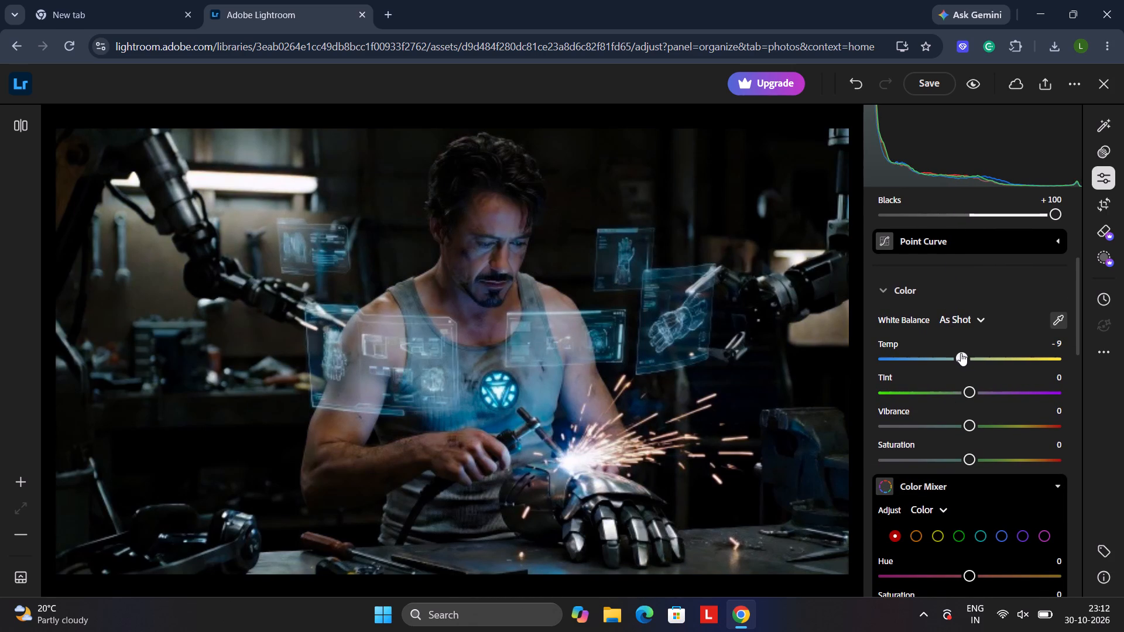
{"action": "left_click_drag", "start_coordinate": [961, 353], "coordinate": [959, 353]}
{"action": "left_click_drag", "start_coordinate": [958, 352], "coordinate": [949, 352]}
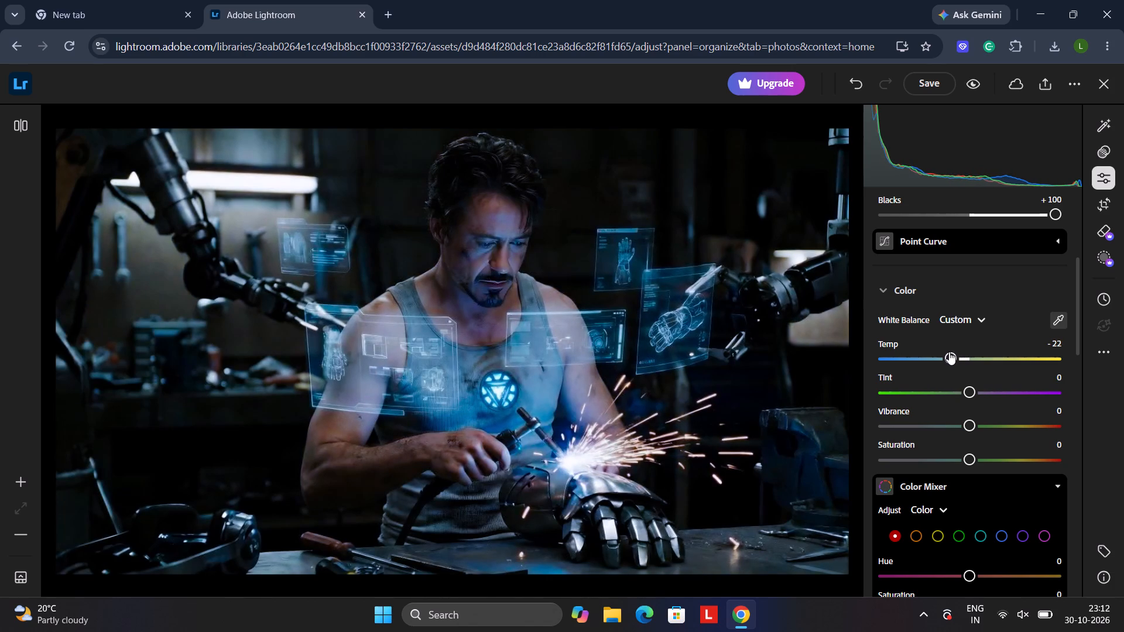
{"action": "left_click_drag", "start_coordinate": [949, 352], "coordinate": [971, 351]}
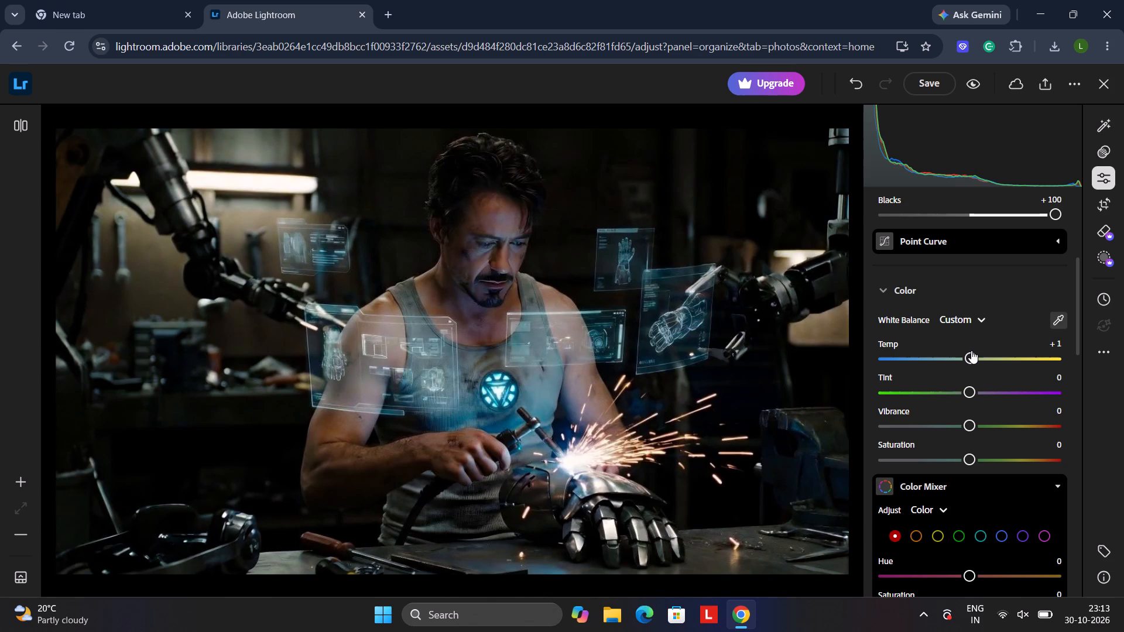
Compare warmer and cooler white balance temperatures between +17 and -24 and settle the photo's Temp at -18.
{"action": "left_click_drag", "start_coordinate": [971, 351], "coordinate": [981, 349]}
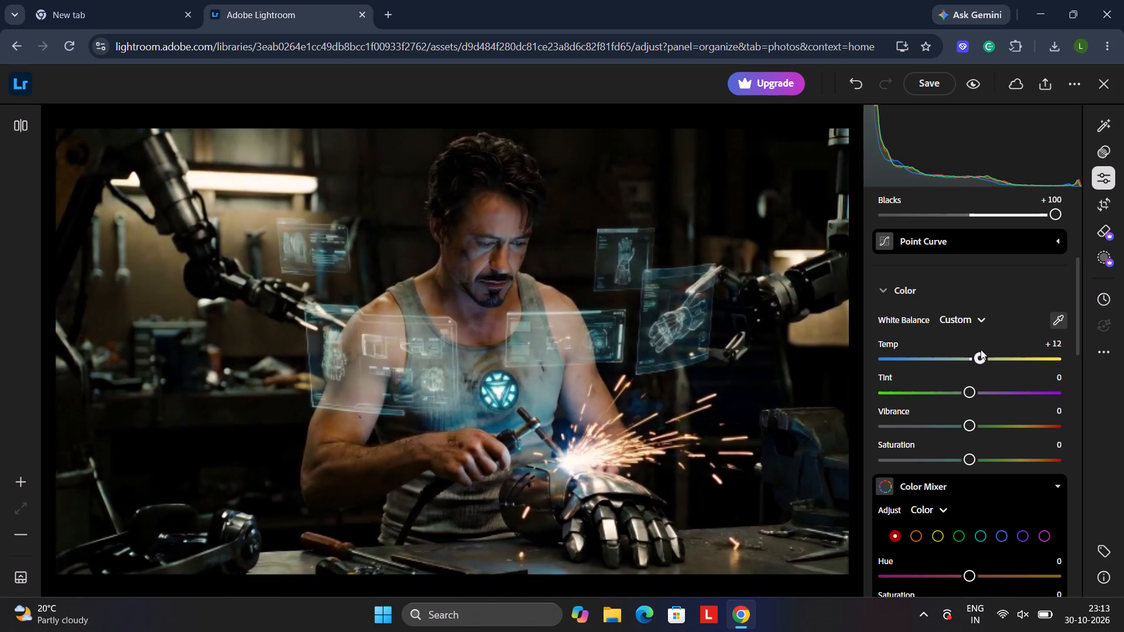
{"action": "left_click_drag", "start_coordinate": [981, 349], "coordinate": [952, 349]}
{"action": "left_click_drag", "start_coordinate": [978, 352], "coordinate": [968, 353]}
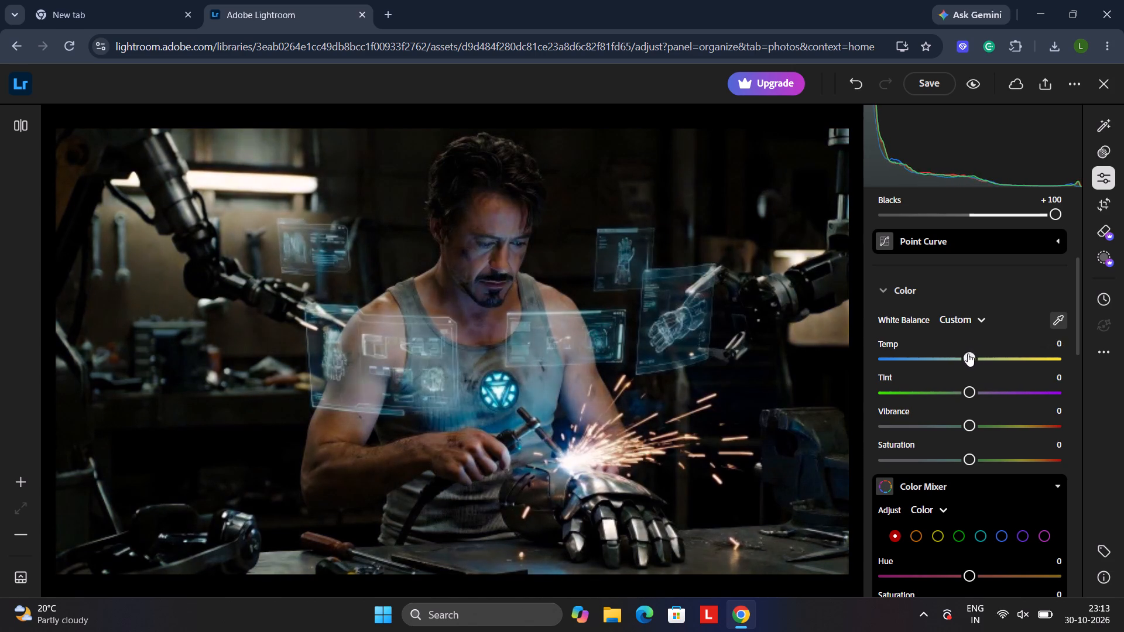
{"action": "left_click_drag", "start_coordinate": [968, 353], "coordinate": [947, 355]}
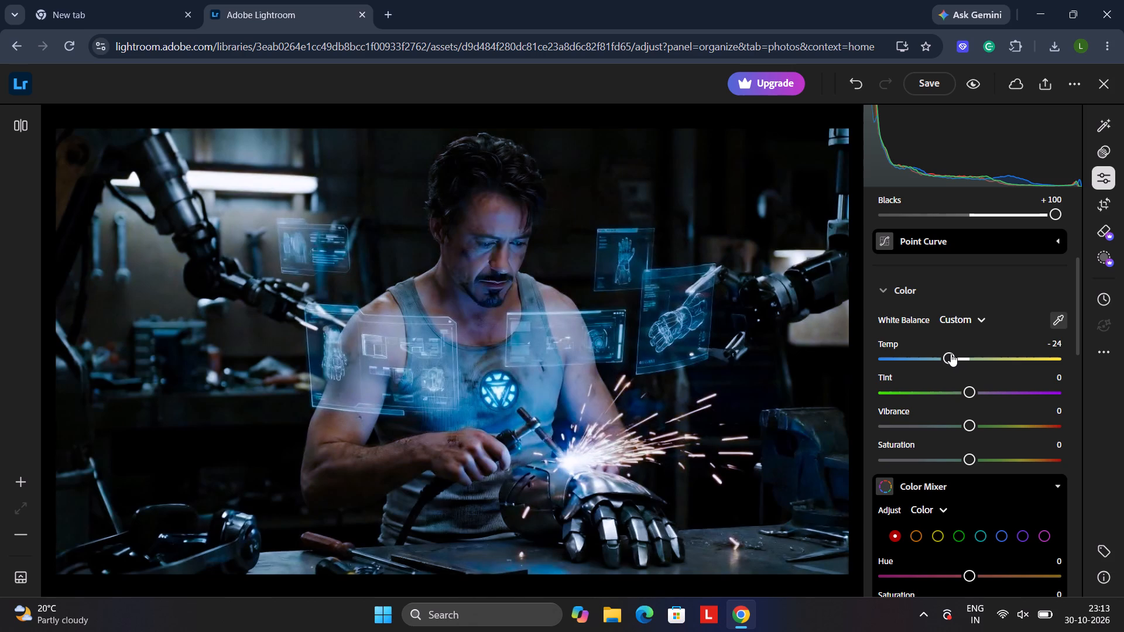
{"action": "scroll", "coordinate": [951, 353], "scroll_direction": "down", "scroll_amount": 1}
{"action": "left_click", "coordinate": [975, 277]}
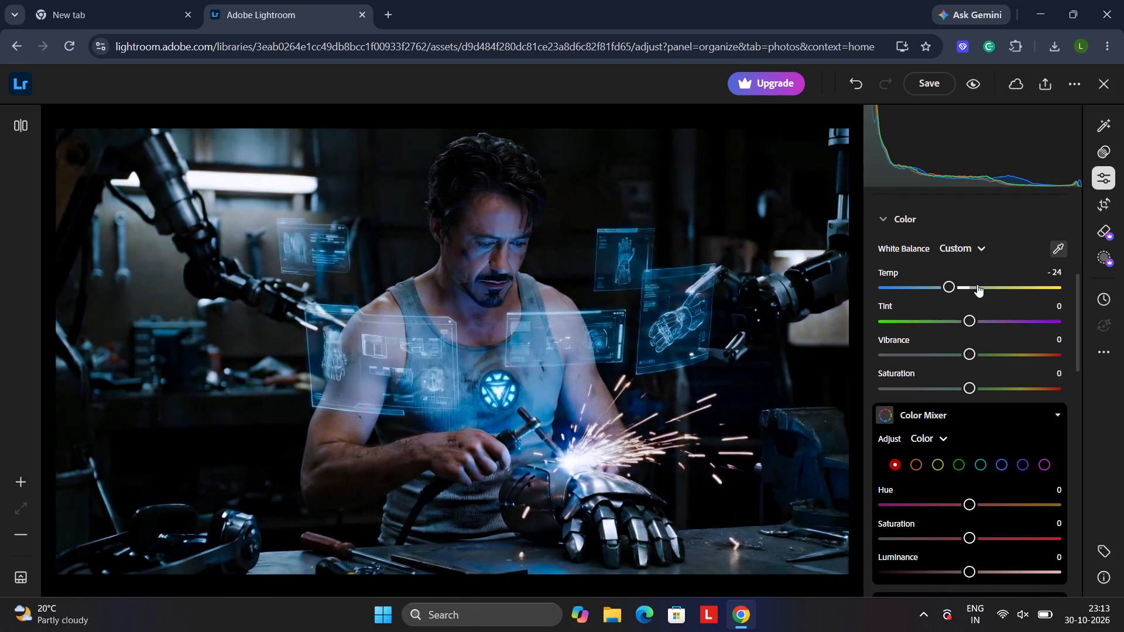
{"action": "left_click_drag", "start_coordinate": [977, 284], "coordinate": [985, 284]}
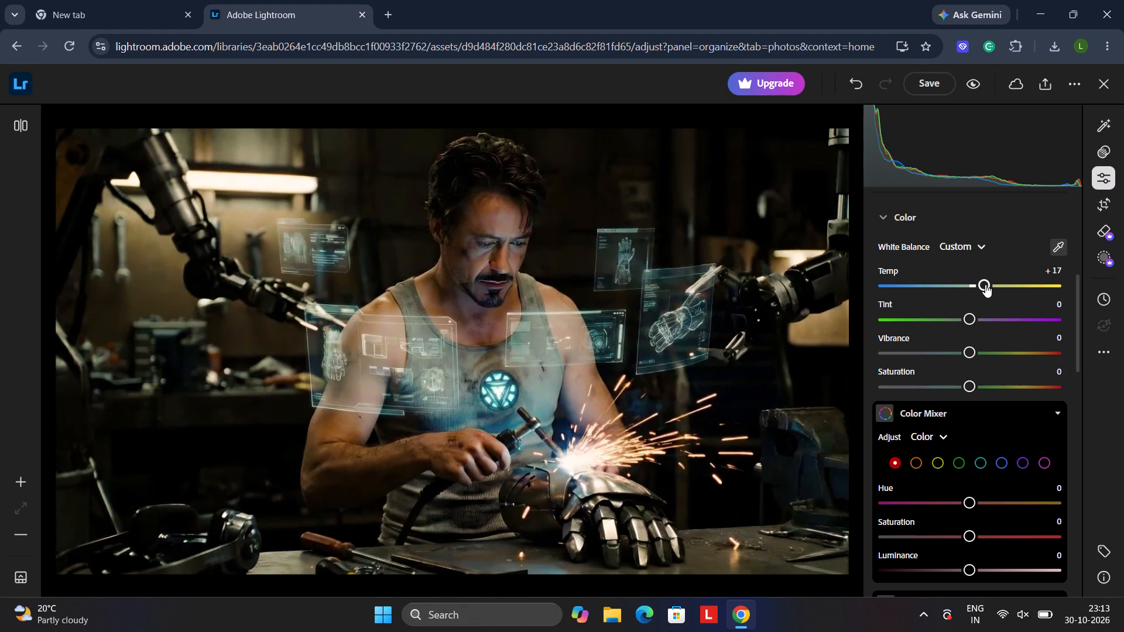
{"action": "left_click_drag", "start_coordinate": [985, 284], "coordinate": [959, 289]}
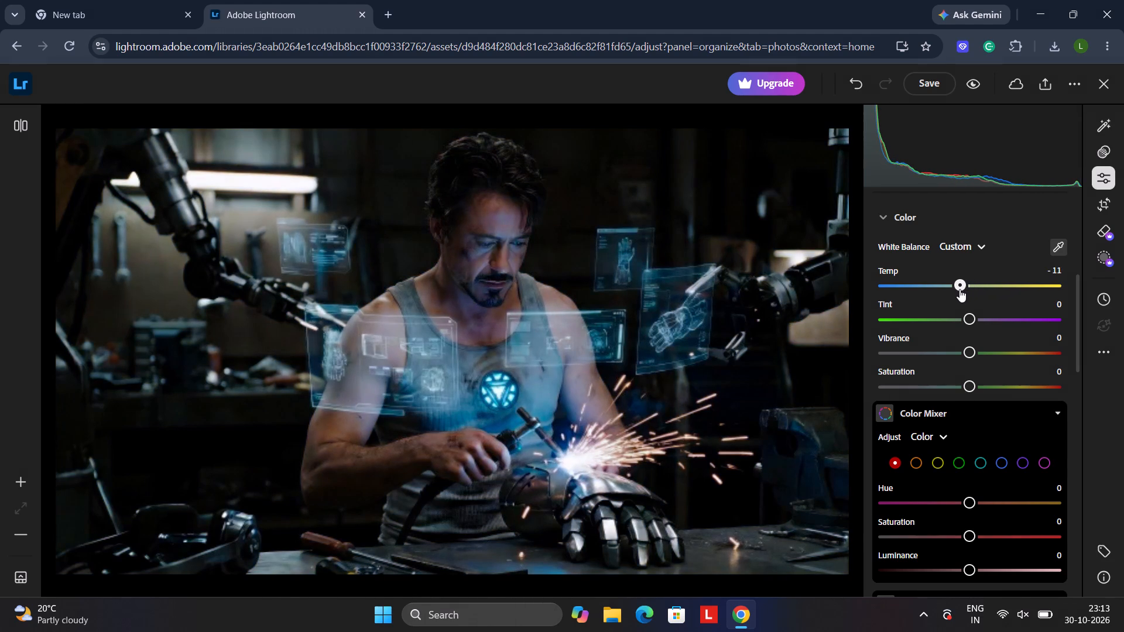
{"action": "left_click_drag", "start_coordinate": [959, 289], "coordinate": [952, 290]}
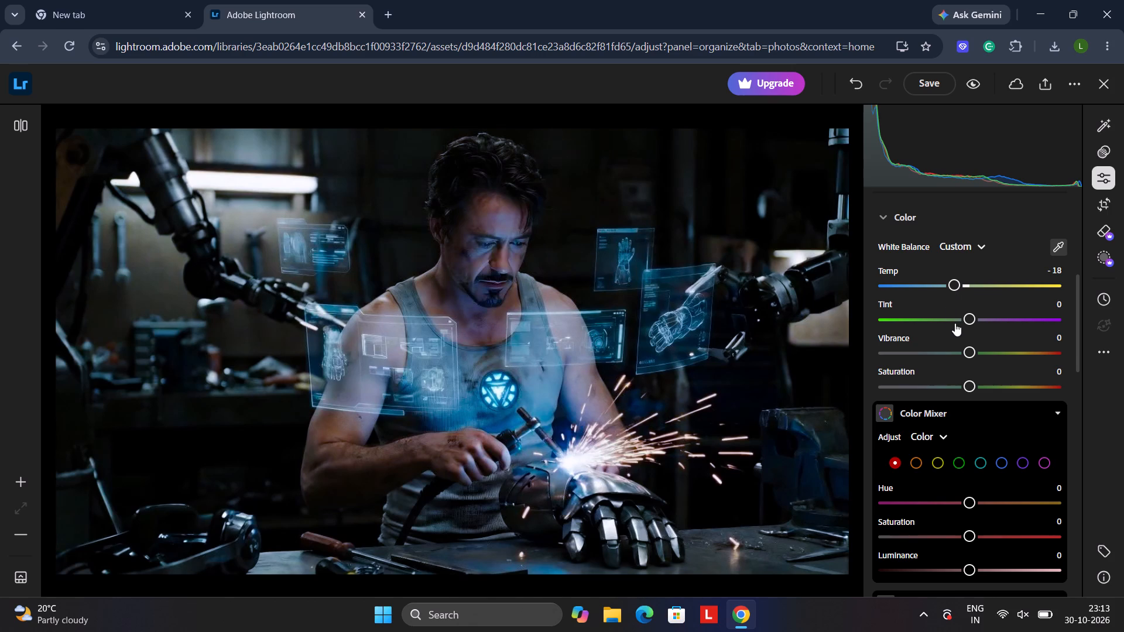
Try the photo's Tint from green at -50 to purple at +84 and settle on +42.
{"action": "left_click_drag", "start_coordinate": [969, 321], "coordinate": [972, 321]}
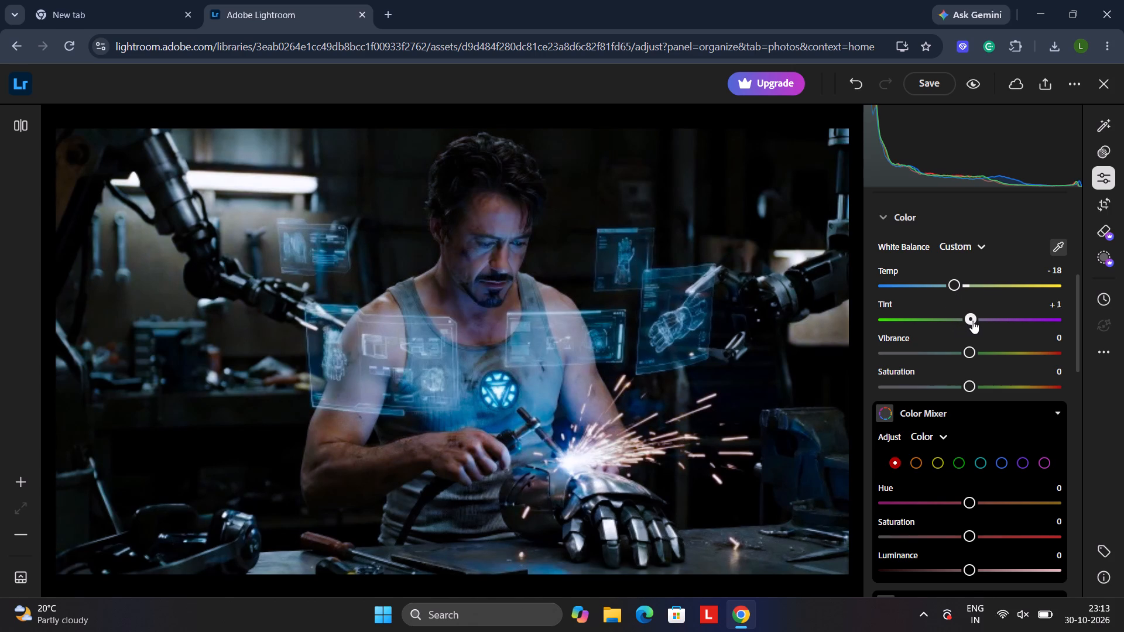
{"action": "left_click_drag", "start_coordinate": [972, 321], "coordinate": [991, 316]}
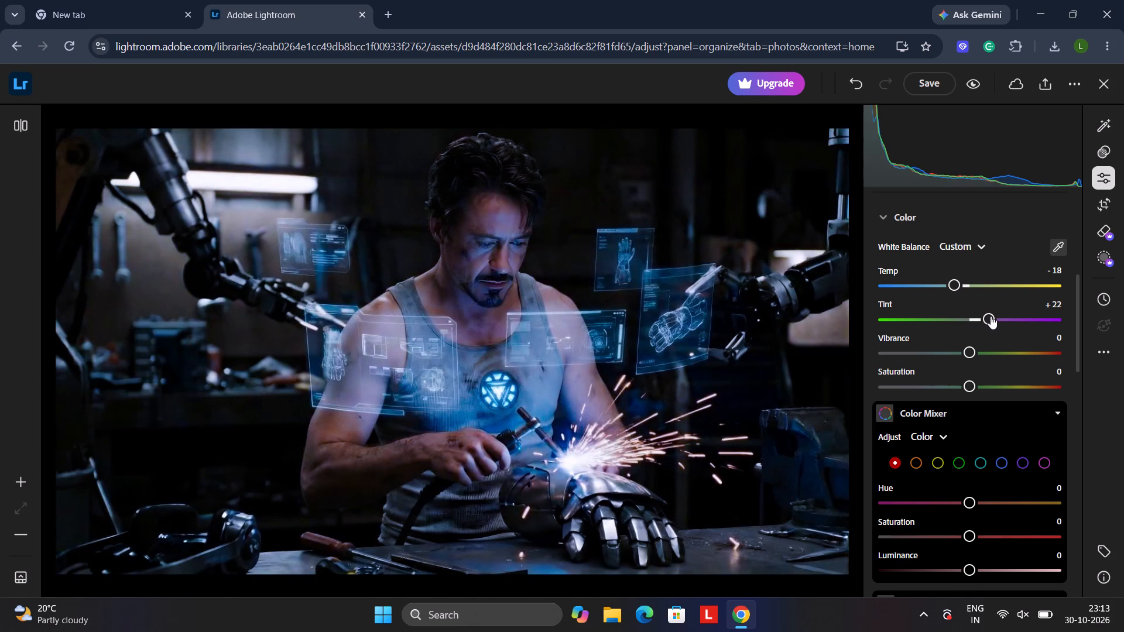
{"action": "left_click_drag", "start_coordinate": [991, 316], "coordinate": [1031, 311]}
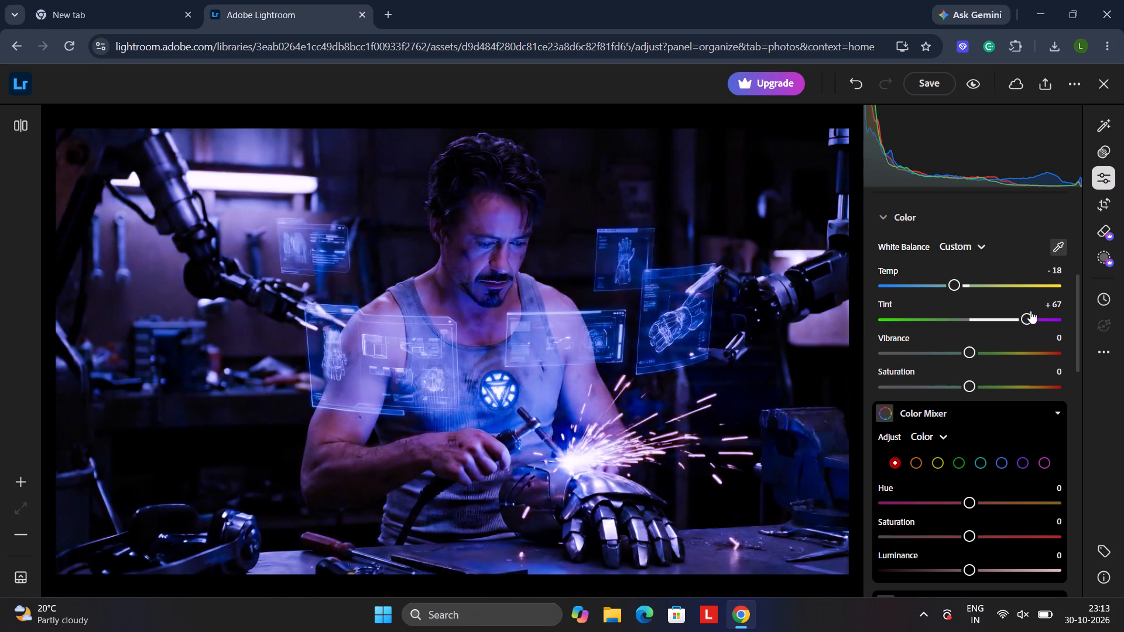
{"action": "left_click_drag", "start_coordinate": [1030, 311], "coordinate": [1010, 320]}
{"action": "left_click", "coordinate": [1010, 320]}
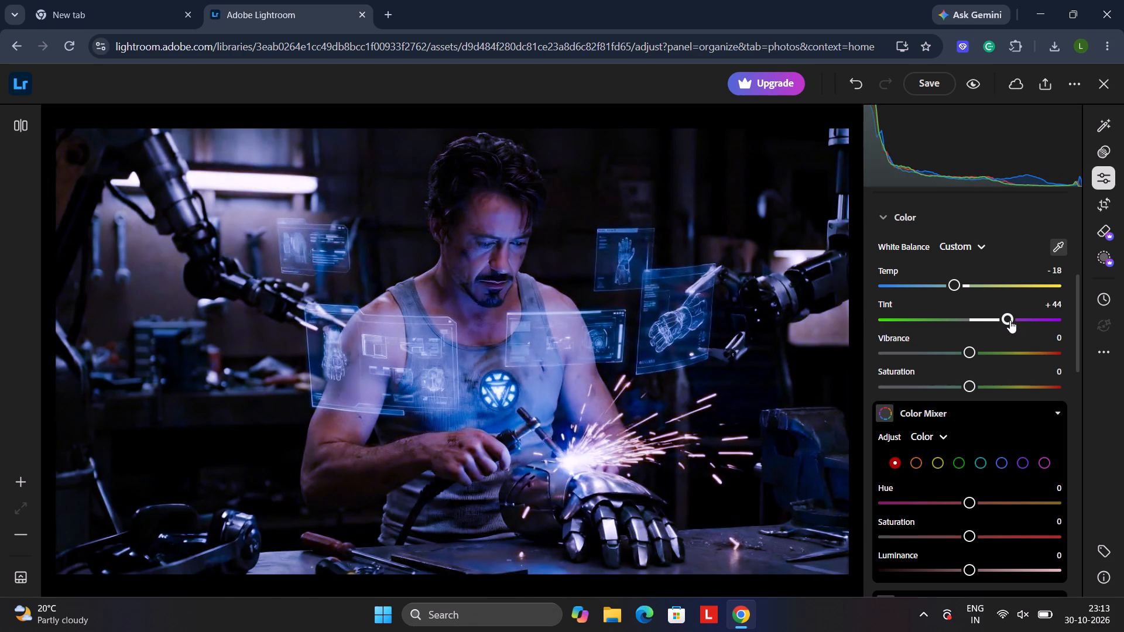
{"action": "left_click", "coordinate": [923, 321]}
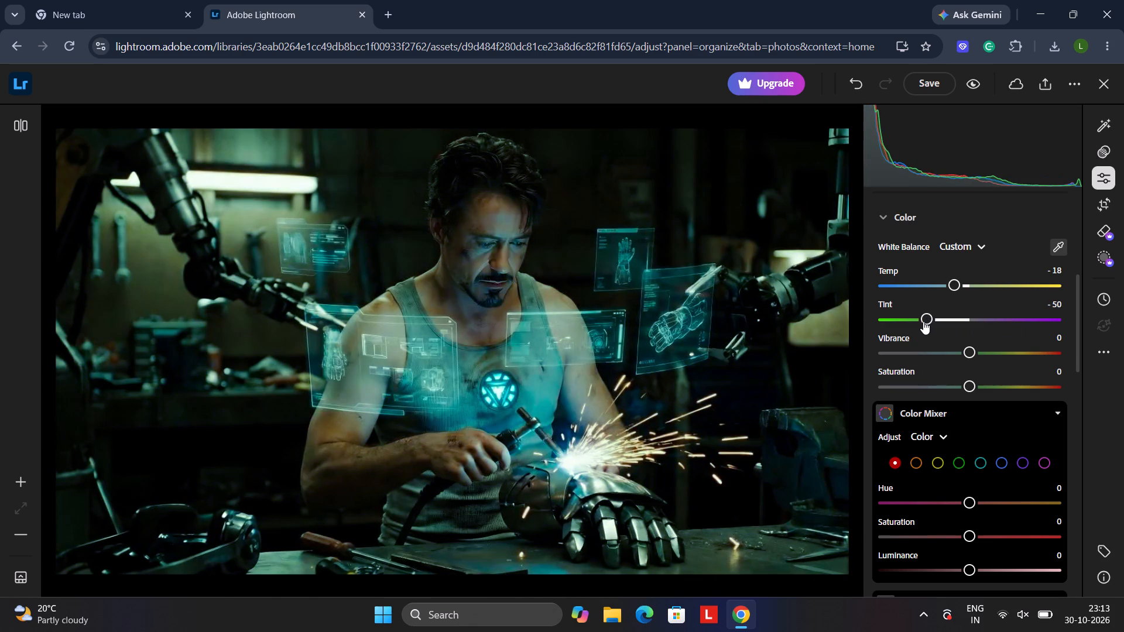
{"action": "left_click", "coordinate": [1001, 315]}
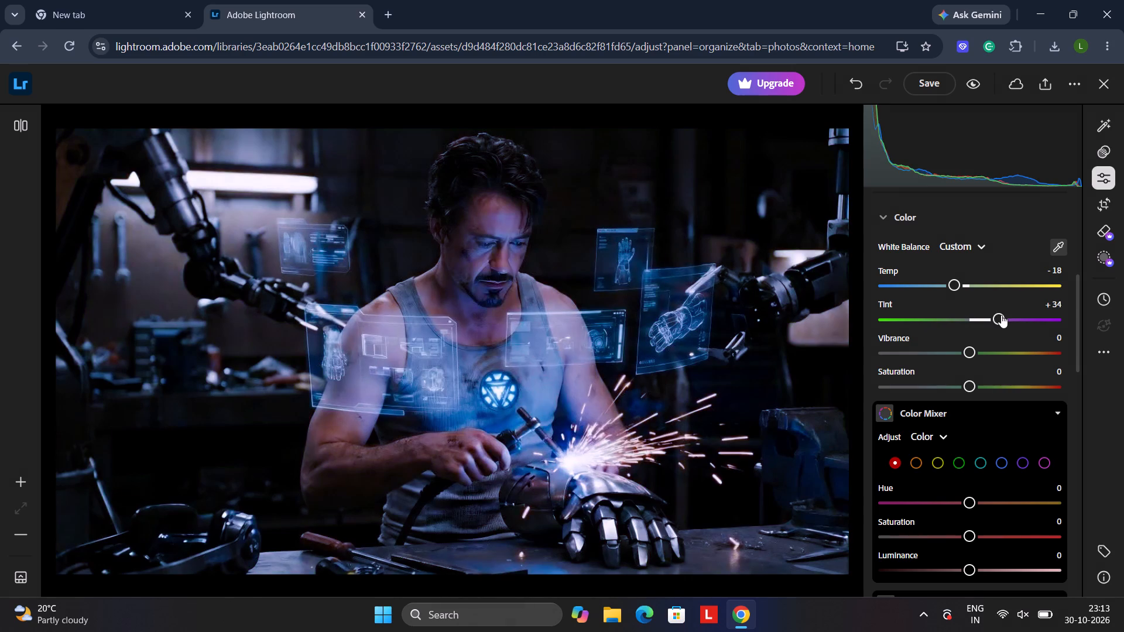
{"action": "left_click", "coordinate": [1029, 316]}
{"action": "left_click", "coordinate": [1044, 317]}
{"action": "left_click", "coordinate": [1047, 315]}
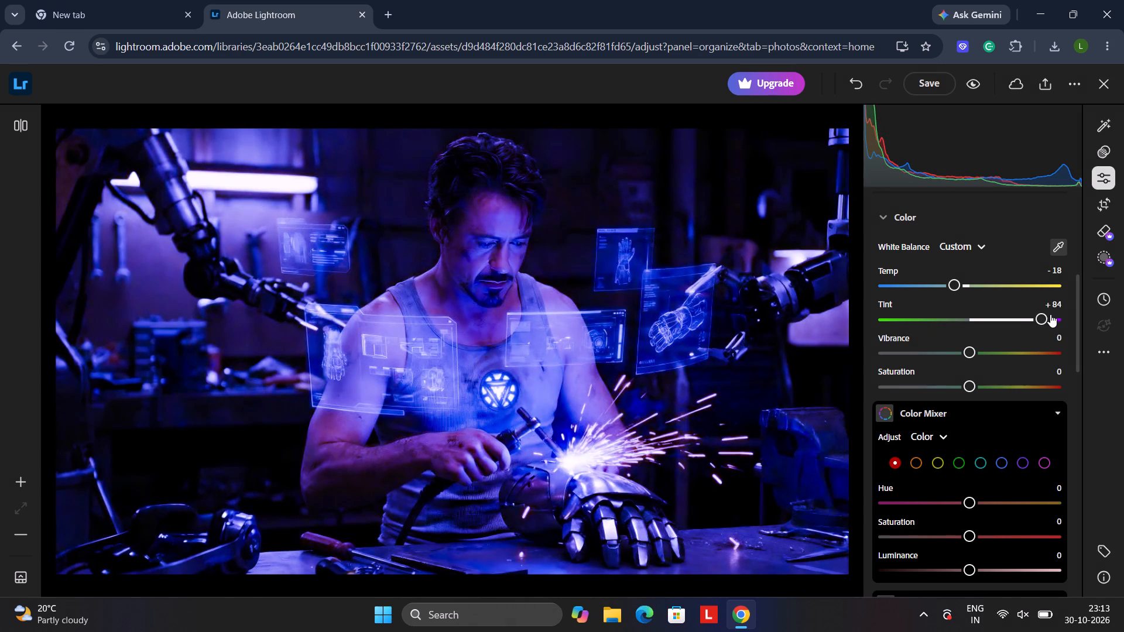
{"action": "left_click", "coordinate": [1010, 318]}
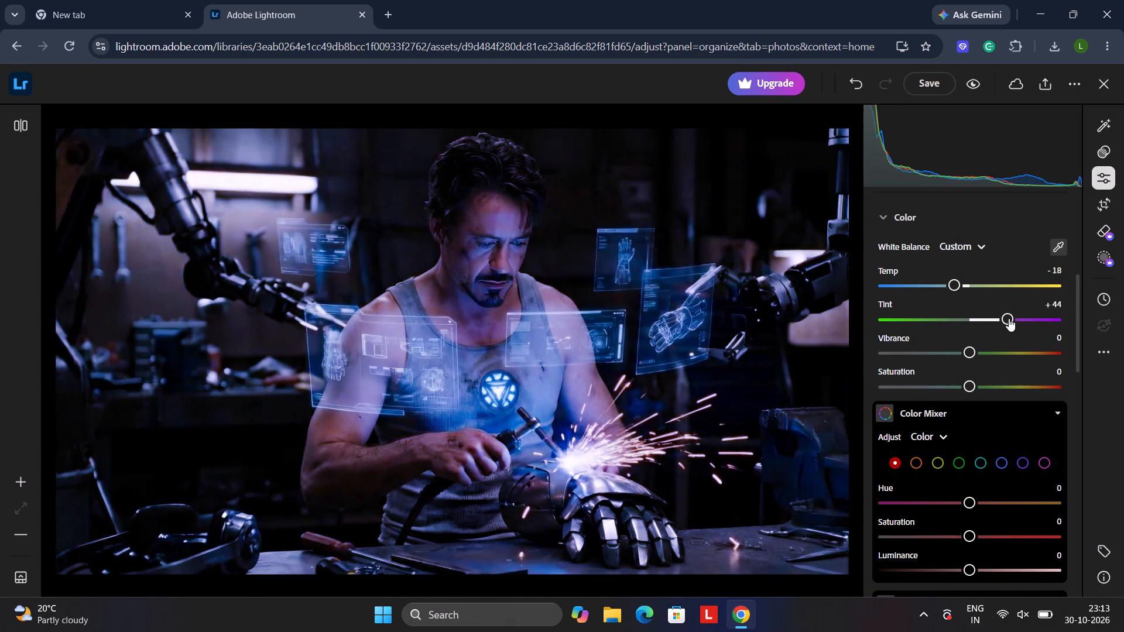
{"action": "left_click", "coordinate": [1009, 318]}
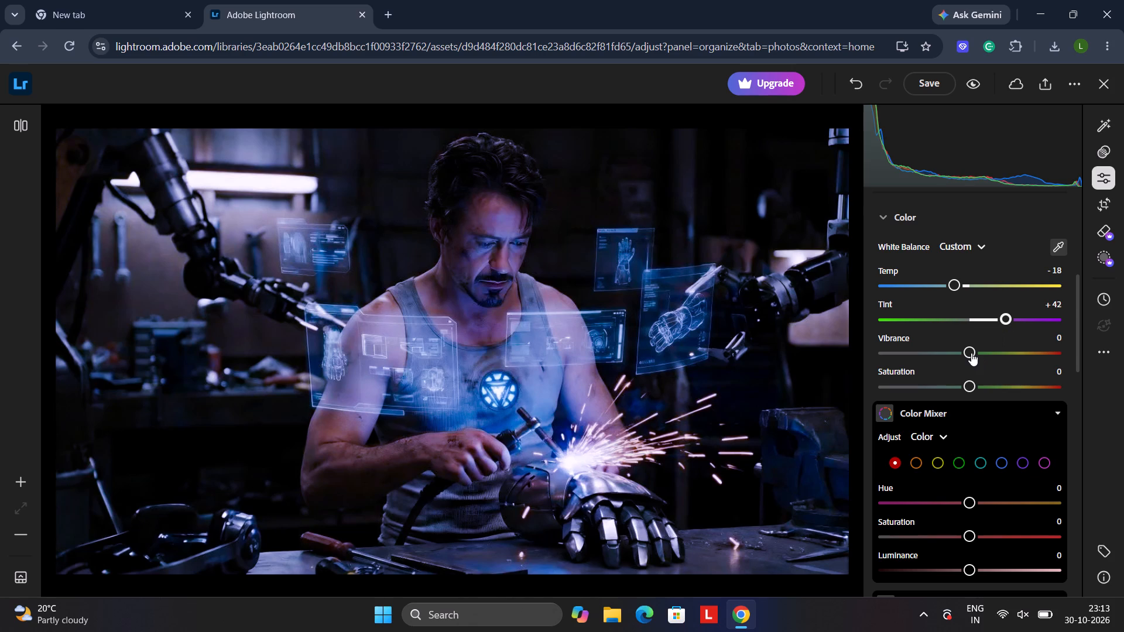
Try the photo's Vibrance between -24 and +22 and settle on +14.
{"action": "left_click_drag", "start_coordinate": [971, 353], "coordinate": [947, 354]}
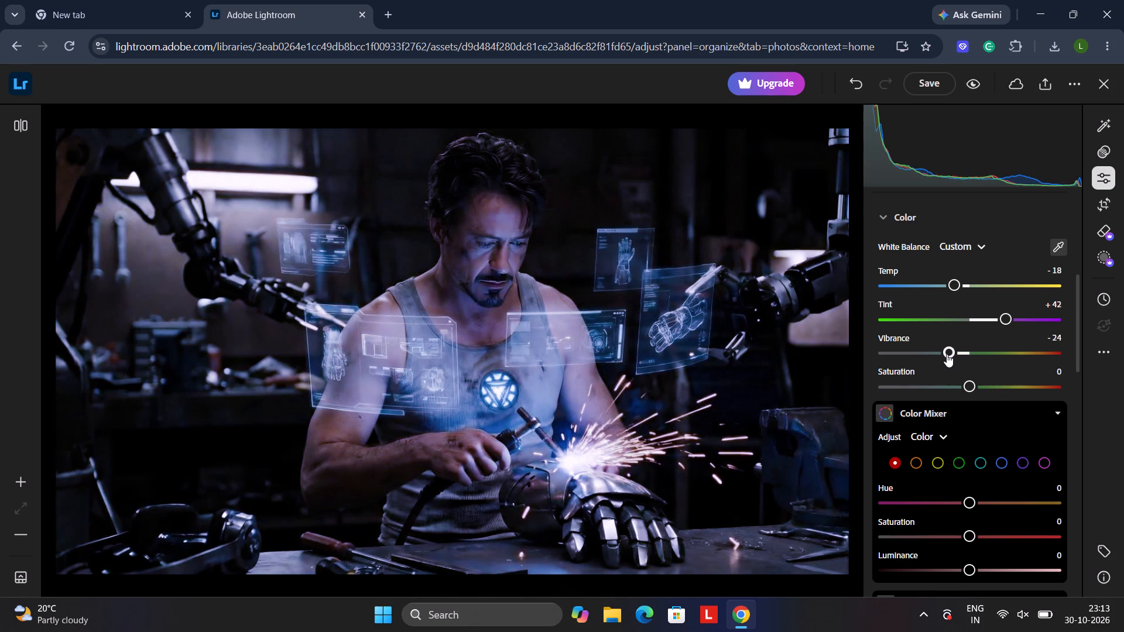
{"action": "left_click_drag", "start_coordinate": [947, 354], "coordinate": [991, 353]}
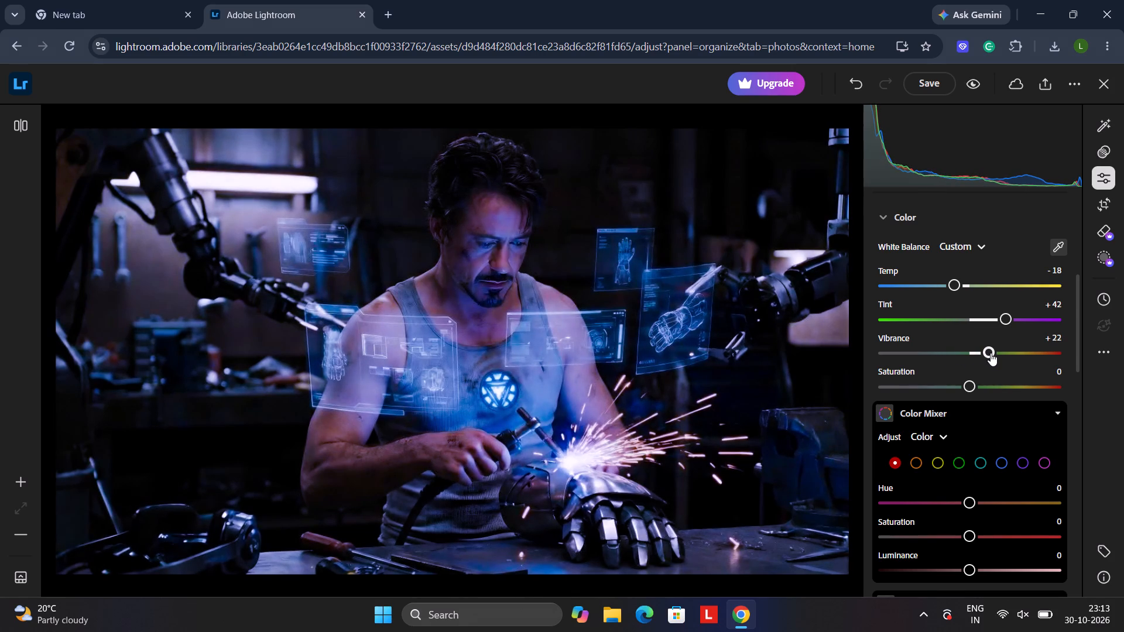
{"action": "left_click", "coordinate": [976, 355]}
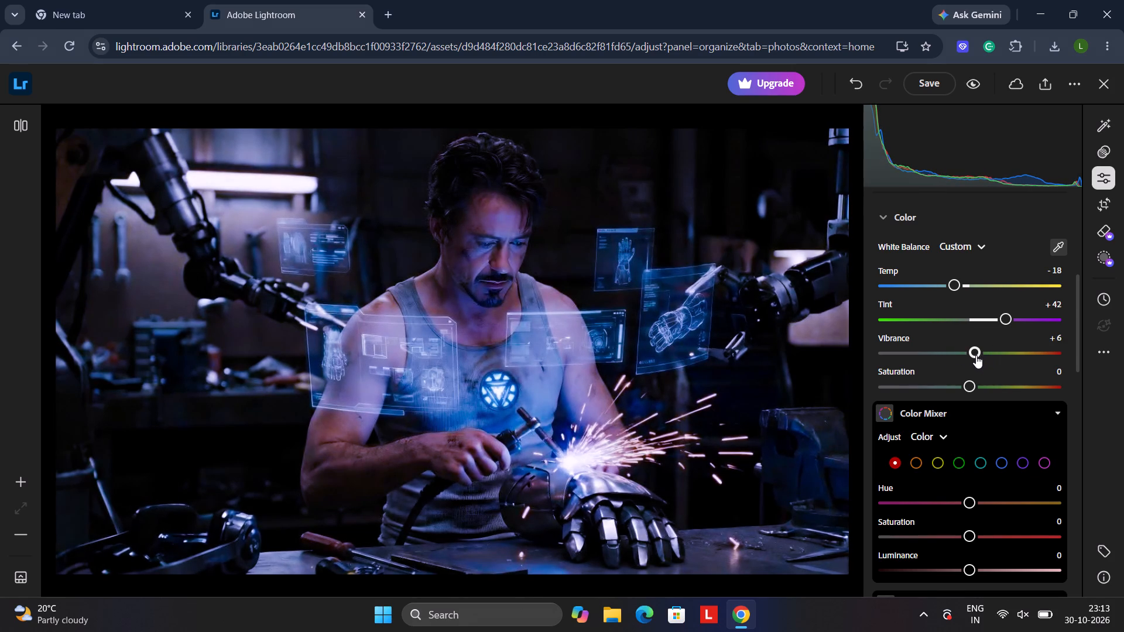
{"action": "left_click", "coordinate": [983, 352]}
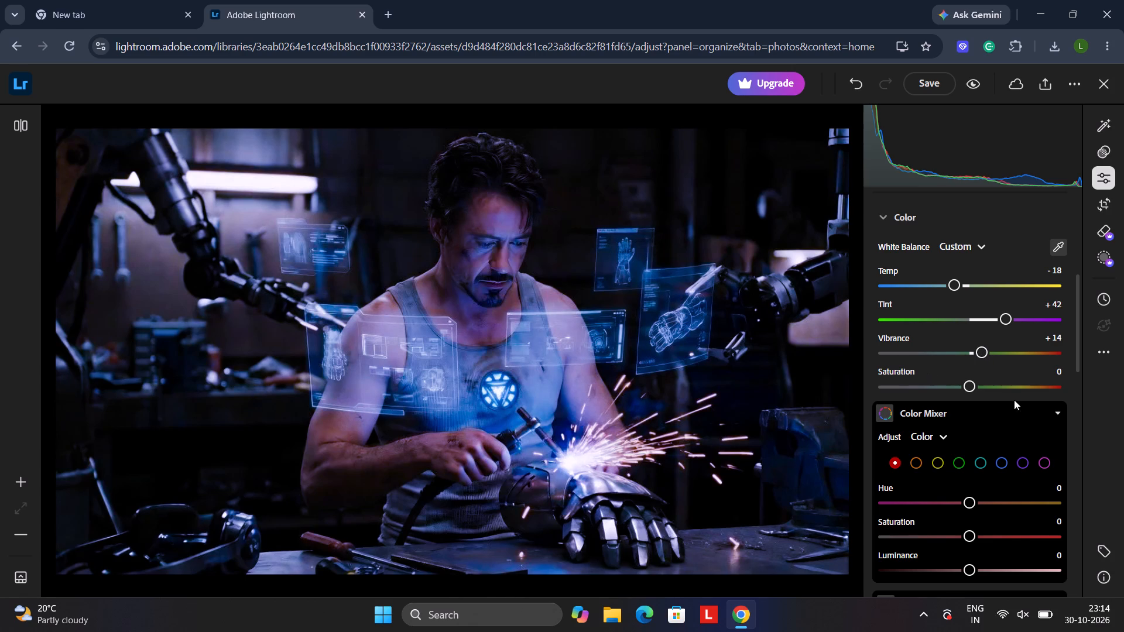
Try overall Saturation levels up to +71 and settle the photo's Saturation at +33.
{"action": "left_click", "coordinate": [973, 388]}
{"action": "left_click_drag", "start_coordinate": [973, 388], "coordinate": [992, 381]}
{"action": "left_click", "coordinate": [1000, 381]}
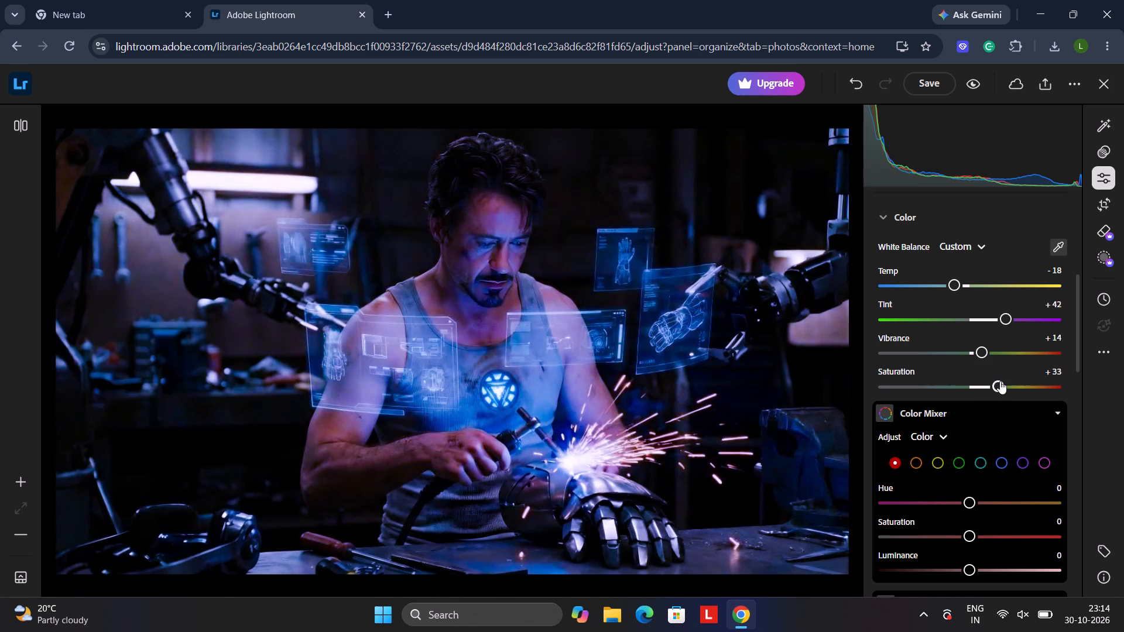
{"action": "left_click_drag", "start_coordinate": [909, 381], "coordinate": [878, 381]}
{"action": "left_click", "coordinate": [1007, 384]}
{"action": "left_click", "coordinate": [1017, 385]}
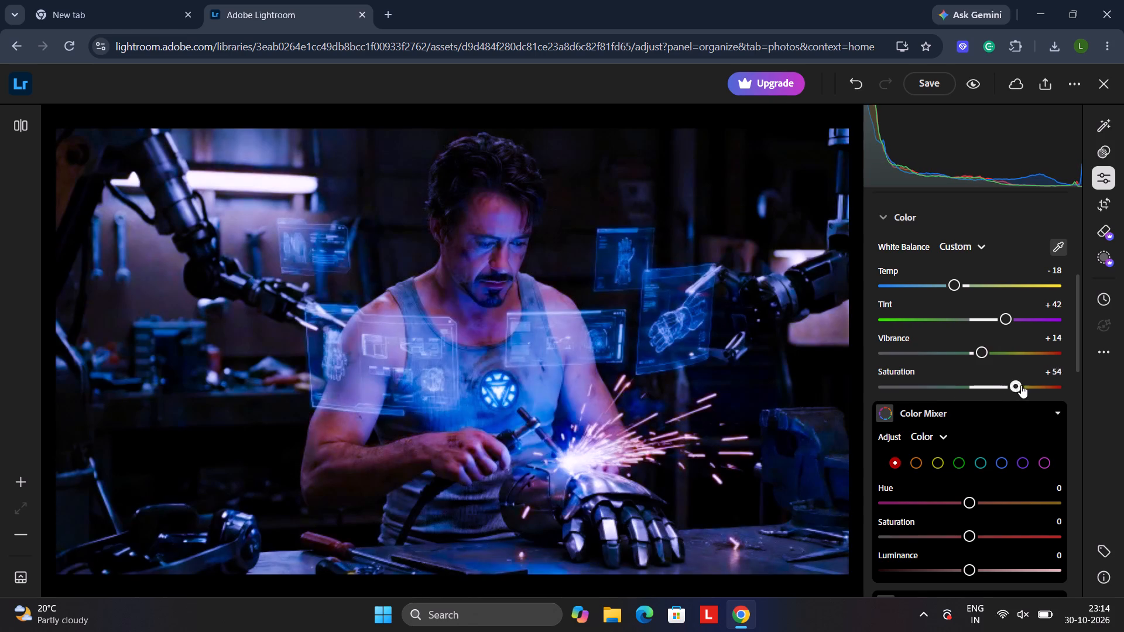
{"action": "left_click", "coordinate": [1027, 385]}
{"action": "double_click", "coordinate": [1032, 385]}
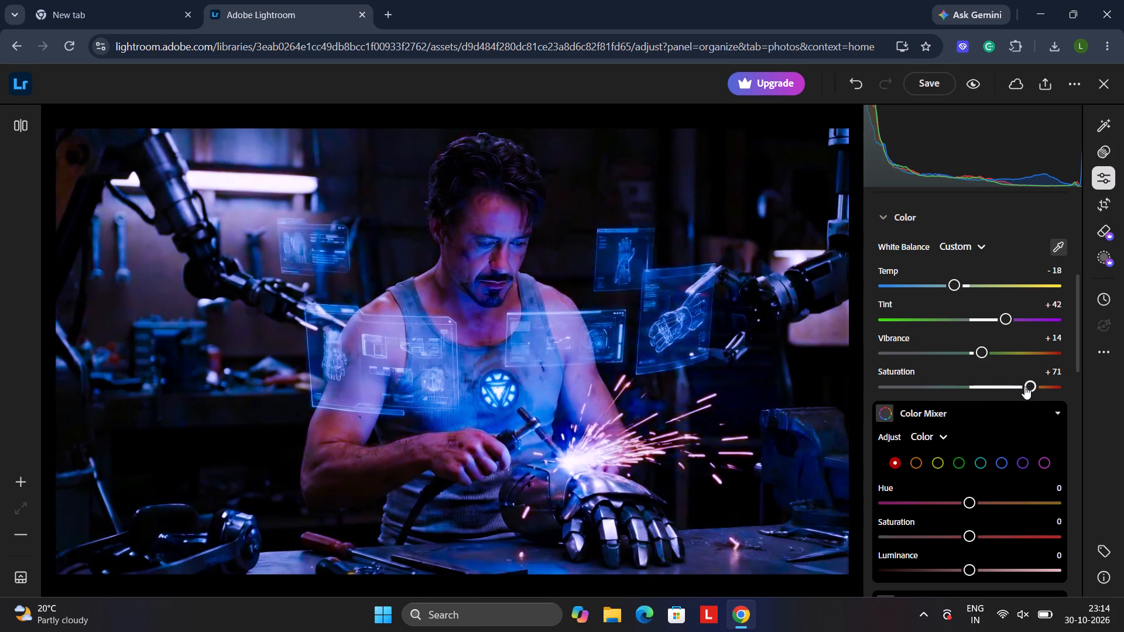
{"action": "left_click", "coordinate": [1000, 380]}
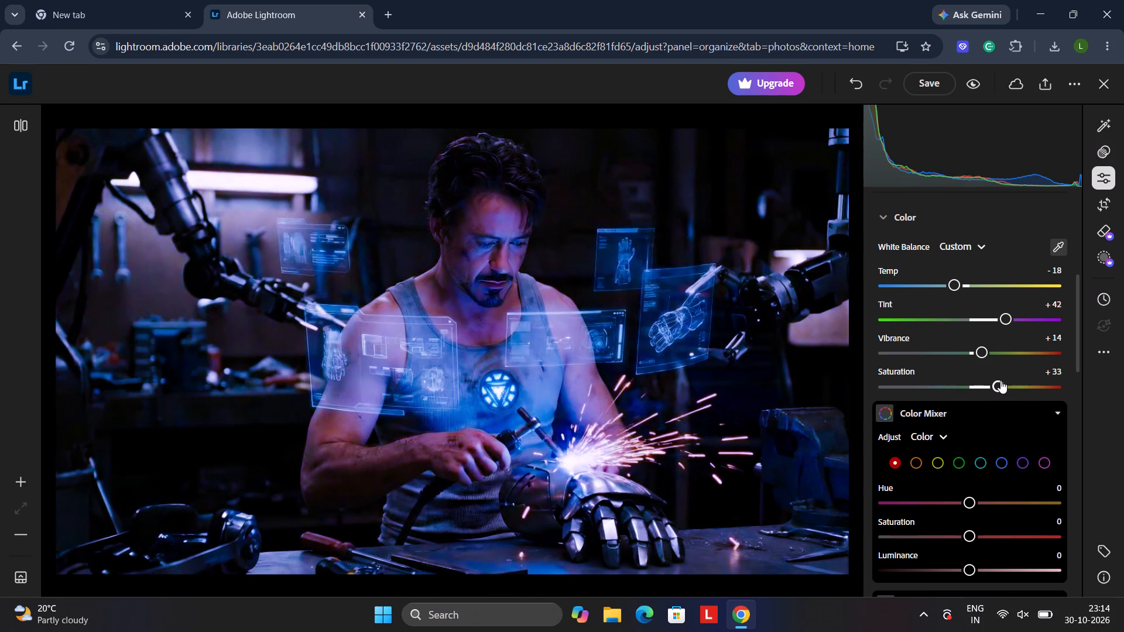
Examine the recolored photo up close and review the remaining adjustments from Color Mixer down to Optics.
{"action": "scroll", "coordinate": [951, 379], "scroll_direction": "down", "scroll_amount": 2}
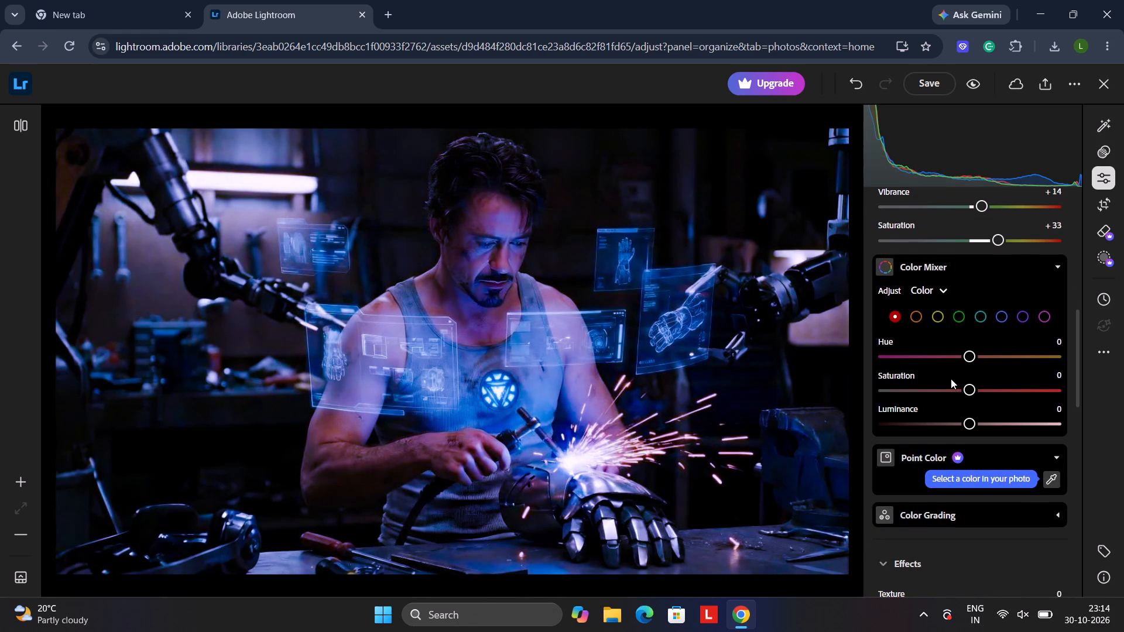
{"action": "left_click", "coordinate": [427, 317]}
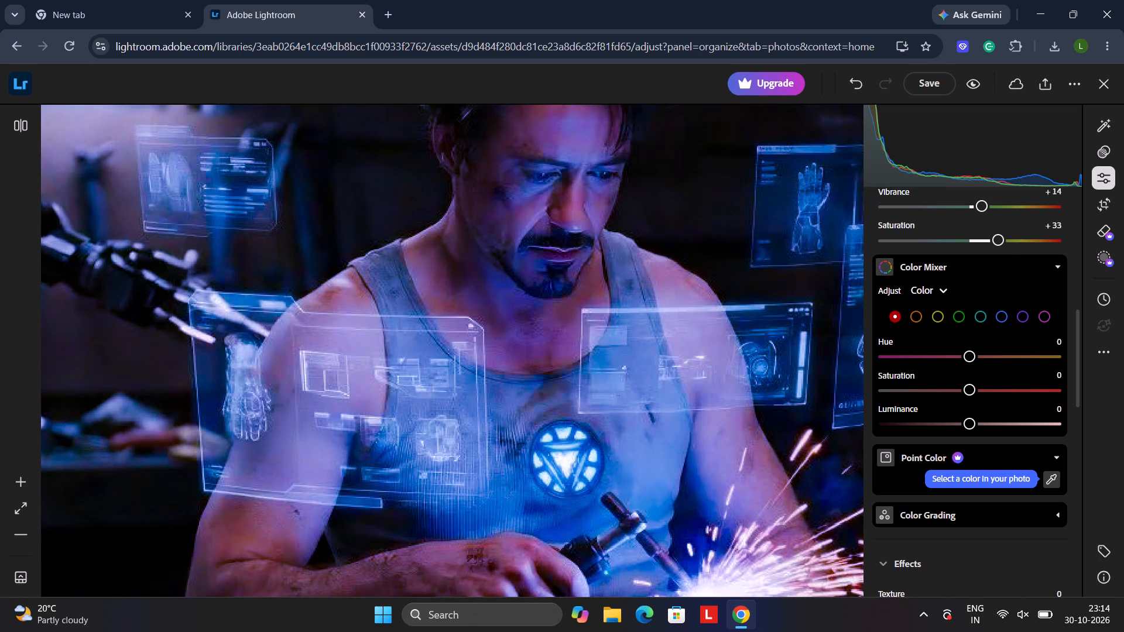
{"action": "left_click_drag", "start_coordinate": [474, 295], "coordinate": [481, 359]}
{"action": "left_click", "coordinate": [481, 356]}
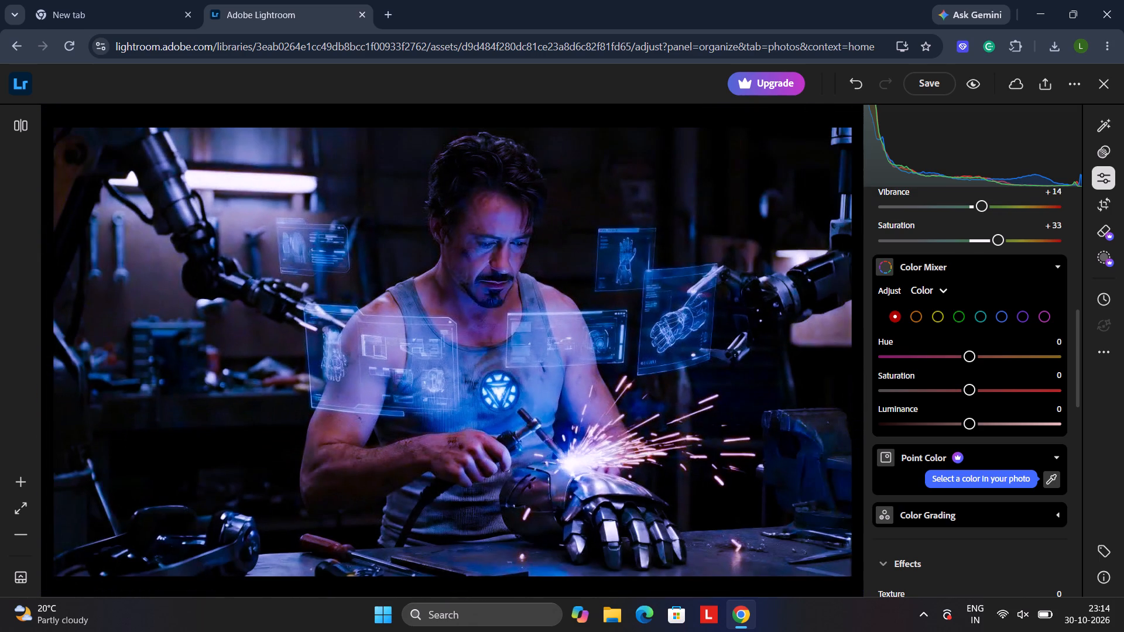
{"action": "scroll", "coordinate": [938, 407], "scroll_direction": "down", "scroll_amount": 13}
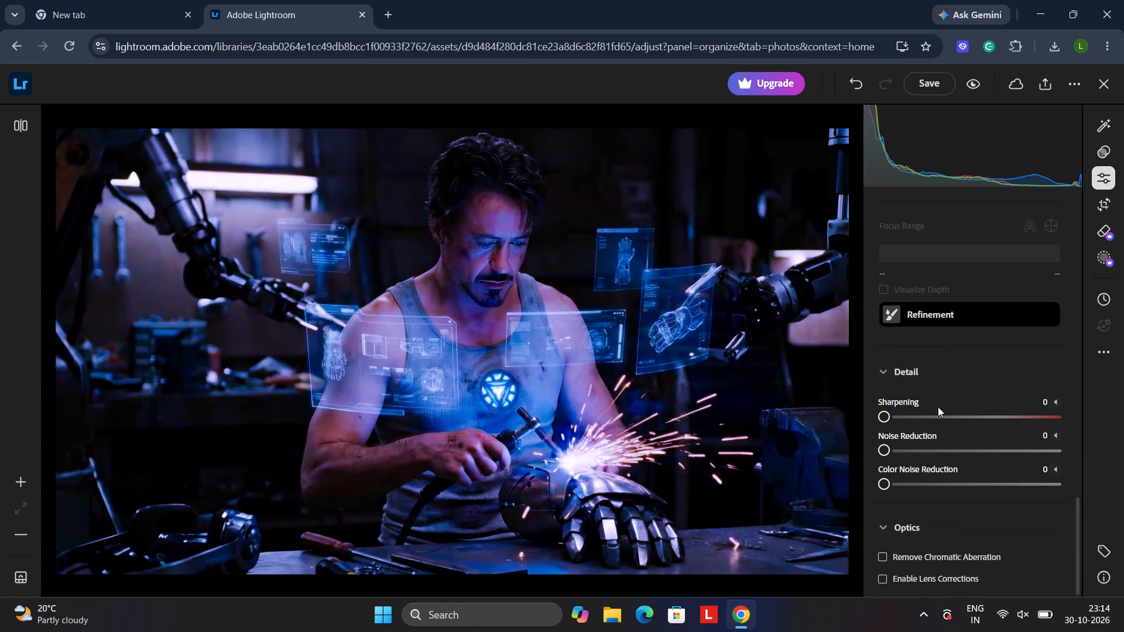
{"action": "scroll", "coordinate": [938, 407], "scroll_direction": "down", "scroll_amount": 10}
Enable Remove Chromatic Aberration for the photo, toggling it to compare the effect on the enlarged face and chest area.
{"action": "left_click", "coordinate": [465, 312]}
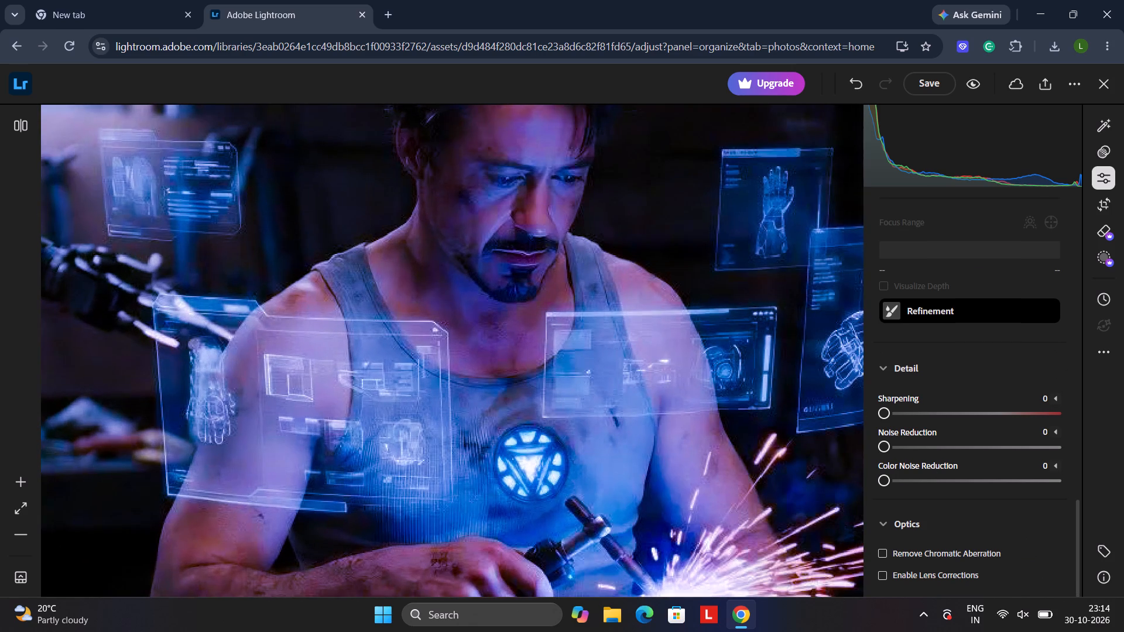
{"action": "scroll", "coordinate": [497, 292], "scroll_direction": "down", "scroll_amount": 2}
{"action": "scroll", "coordinate": [497, 292], "scroll_direction": "up", "scroll_amount": 2}
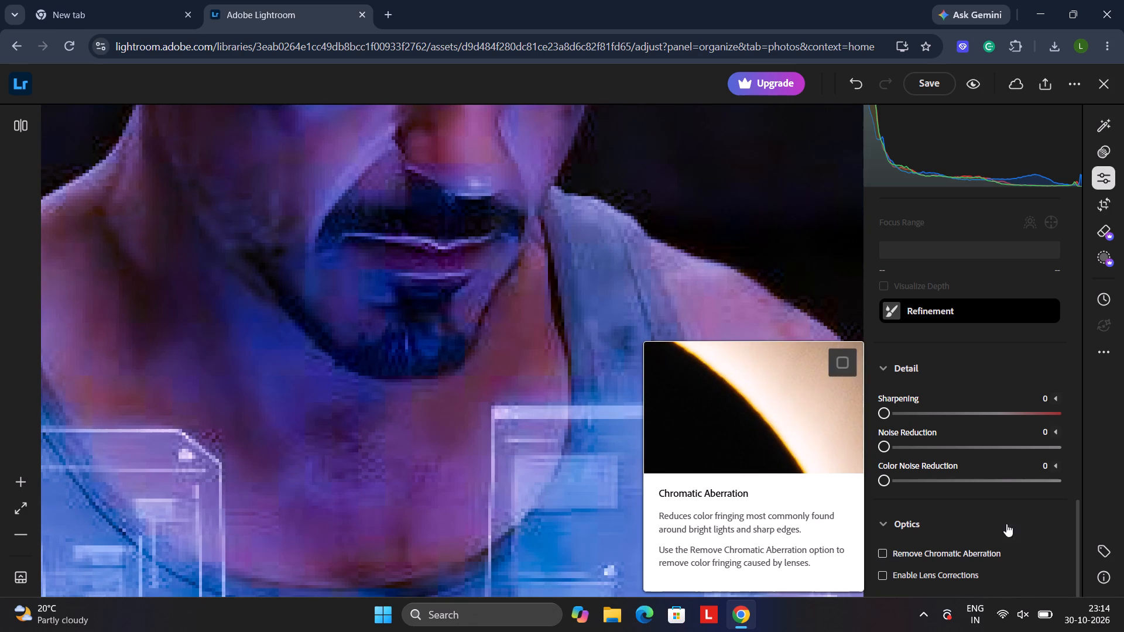
{"action": "left_click", "coordinate": [884, 552]}
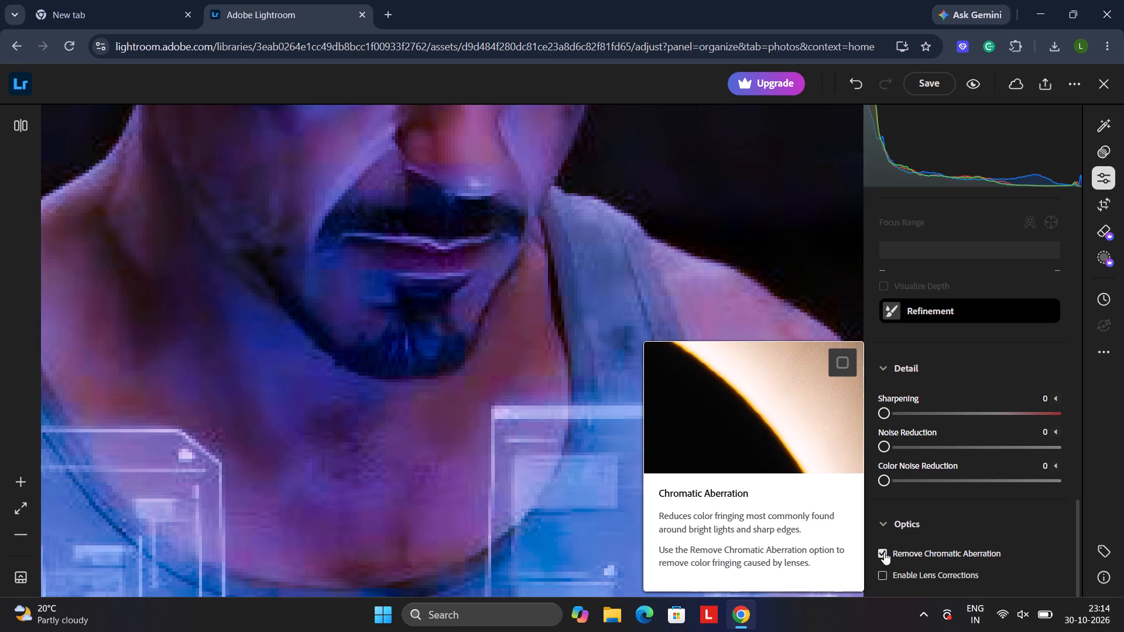
{"action": "left_click", "coordinate": [884, 552]}
{"action": "left_click", "coordinate": [884, 552]}
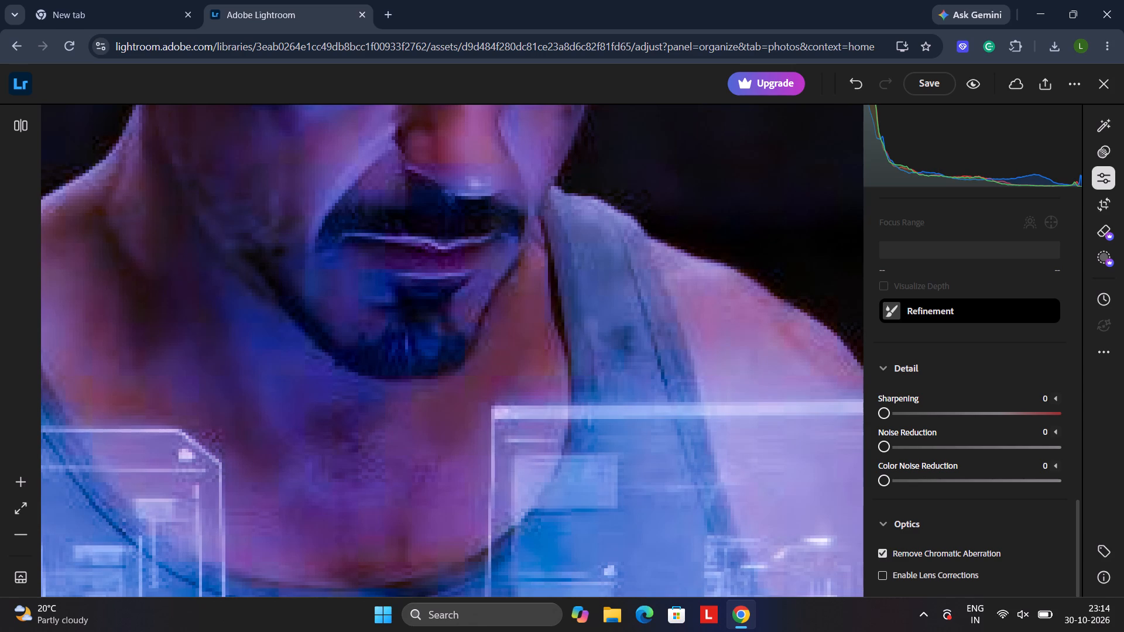
{"action": "left_click", "coordinate": [884, 555]}
{"action": "left_click", "coordinate": [884, 555]}
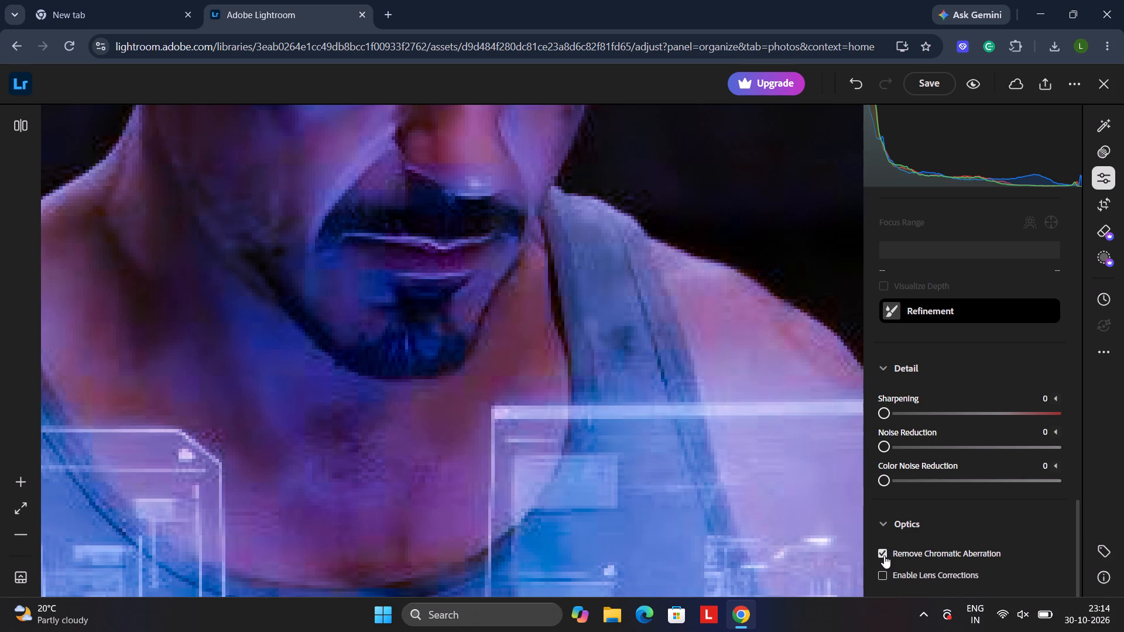
Turn off Remove Chromatic Aberration and check the enlarged face and chest before returning to the whole photo.
{"action": "left_click", "coordinate": [884, 555]}
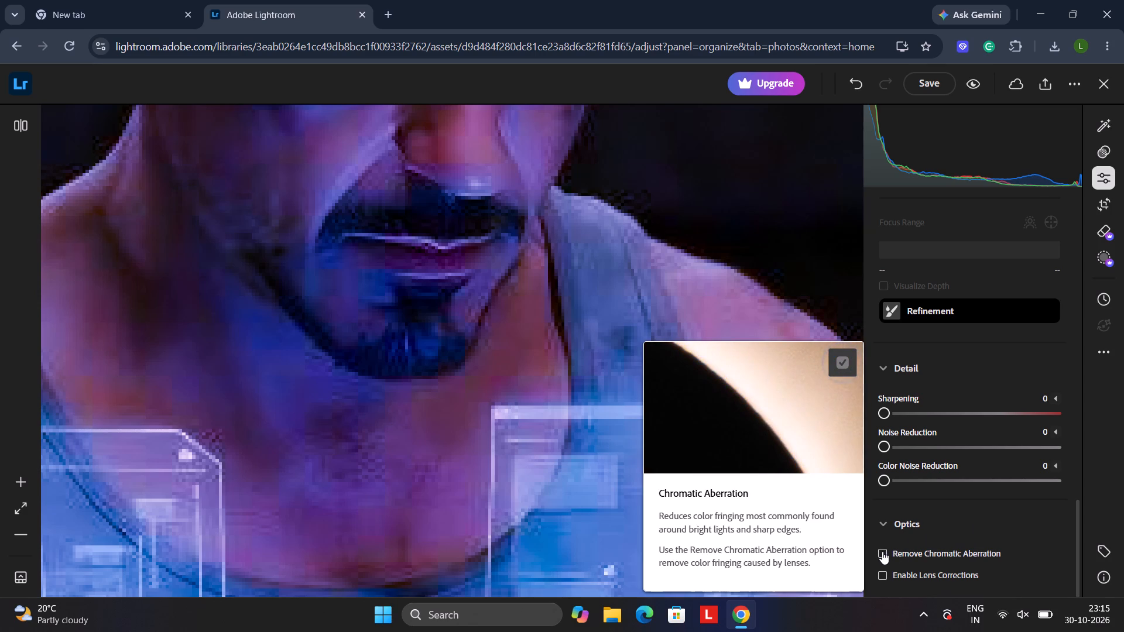
{"action": "scroll", "coordinate": [576, 286], "scroll_direction": "up", "scroll_amount": 6}
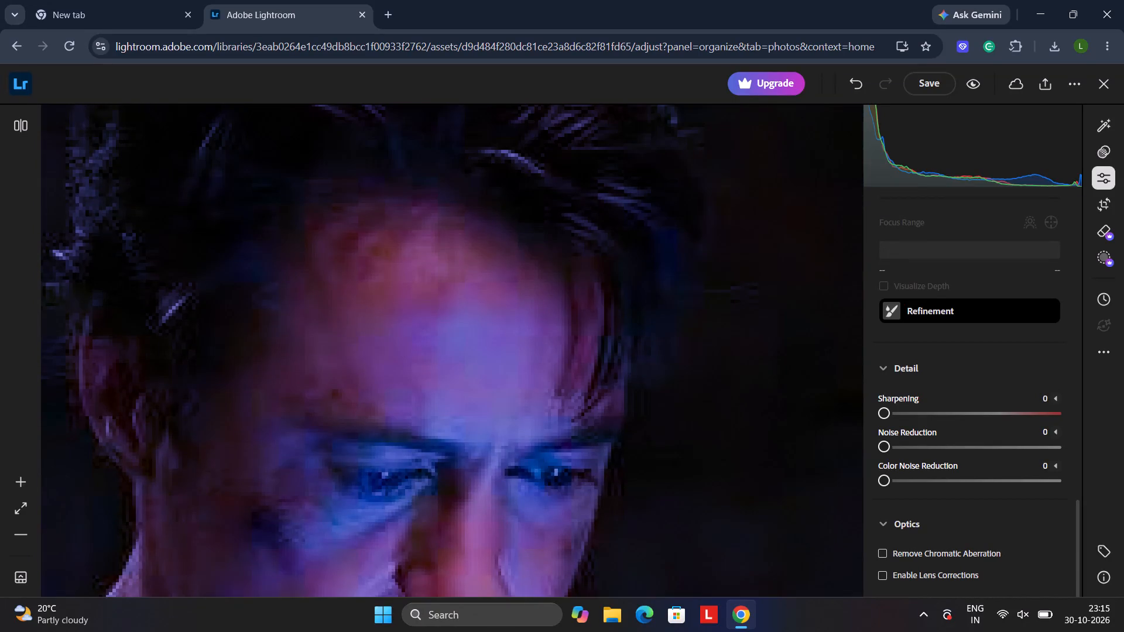
{"action": "scroll", "coordinate": [575, 288], "scroll_direction": "up", "scroll_amount": 3}
{"action": "scroll", "coordinate": [575, 293], "scroll_direction": "down", "scroll_amount": 9}
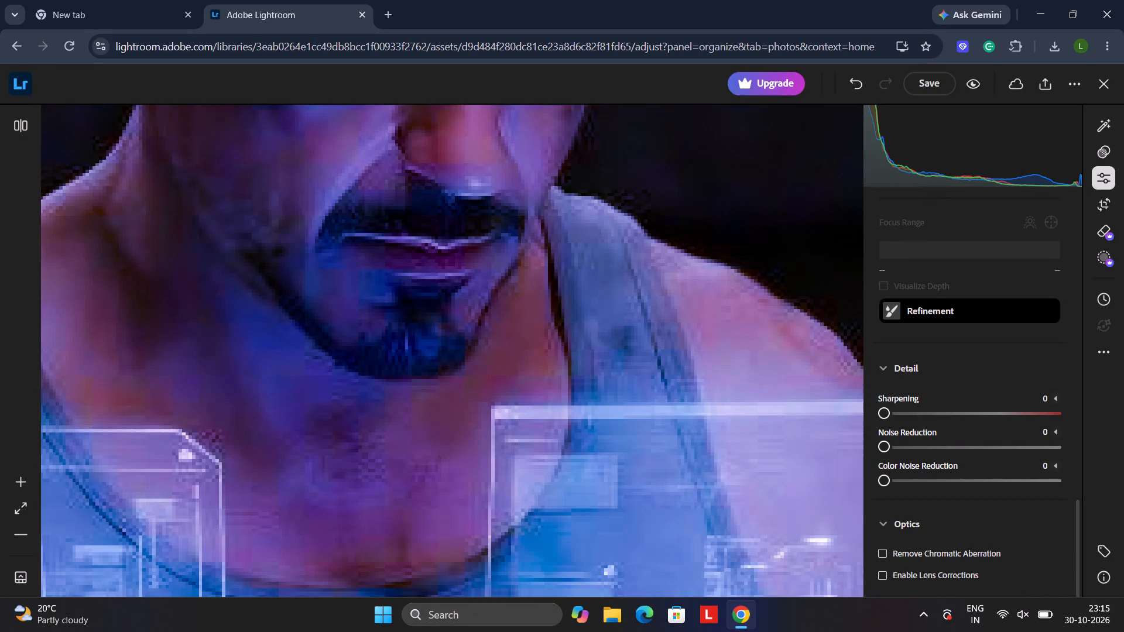
{"action": "left_click", "coordinate": [575, 294]}
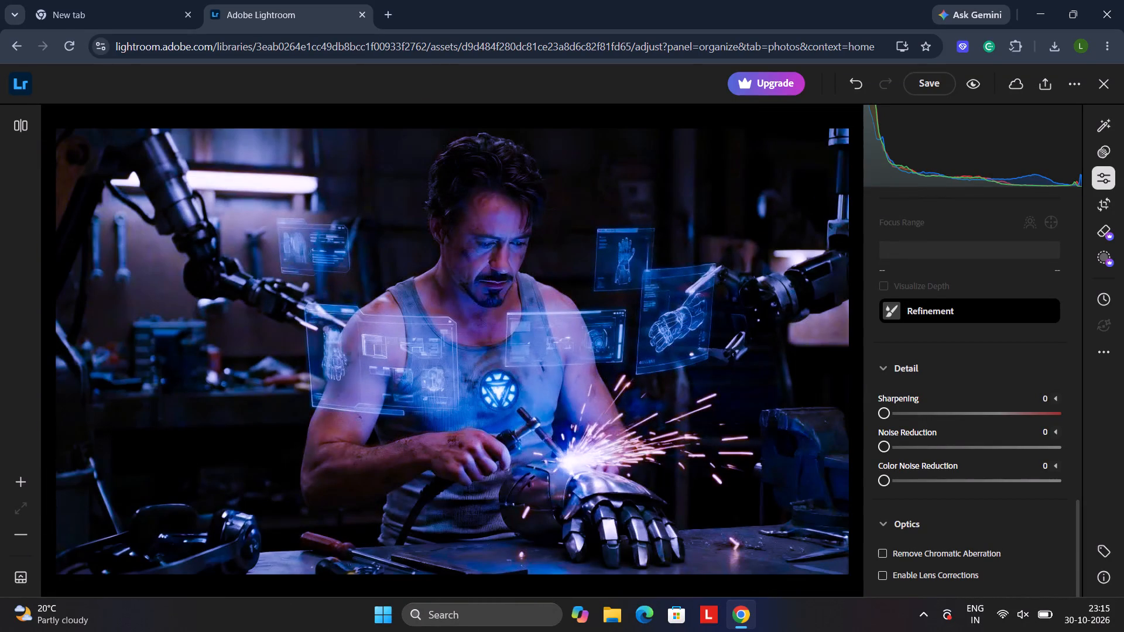
Try several Color Noise Reduction levels, including 0 and 27, and settle the photo's Color Noise Reduction on 8.
{"action": "left_click_drag", "start_coordinate": [892, 483], "coordinate": [911, 483]}
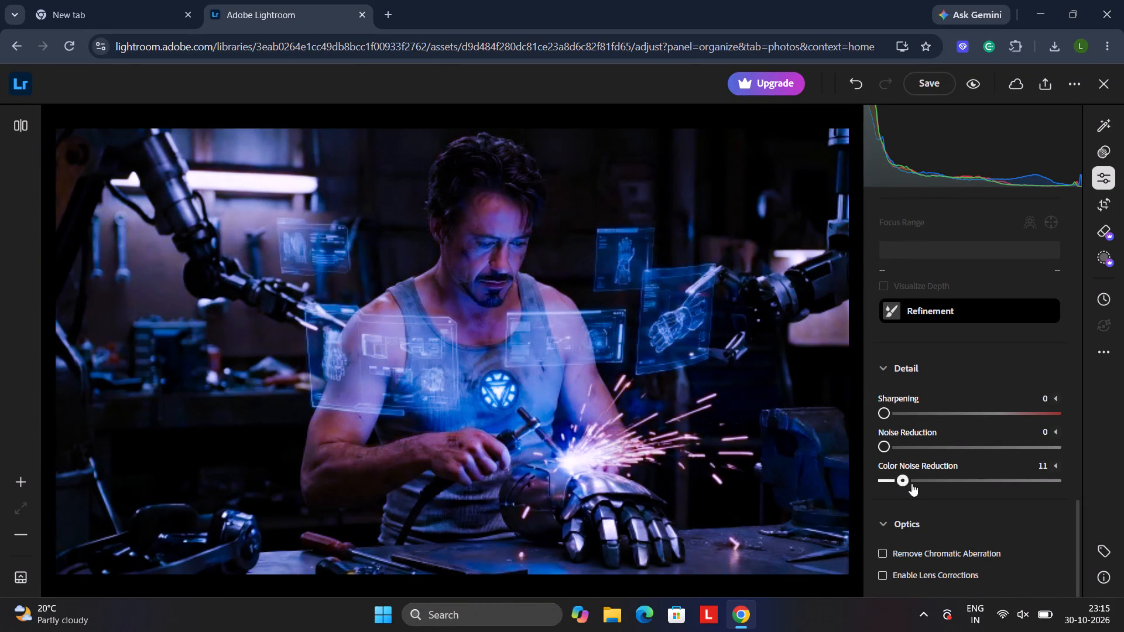
{"action": "left_click_drag", "start_coordinate": [911, 483], "coordinate": [1018, 487]}
{"action": "left_click_drag", "start_coordinate": [913, 478], "coordinate": [861, 476]}
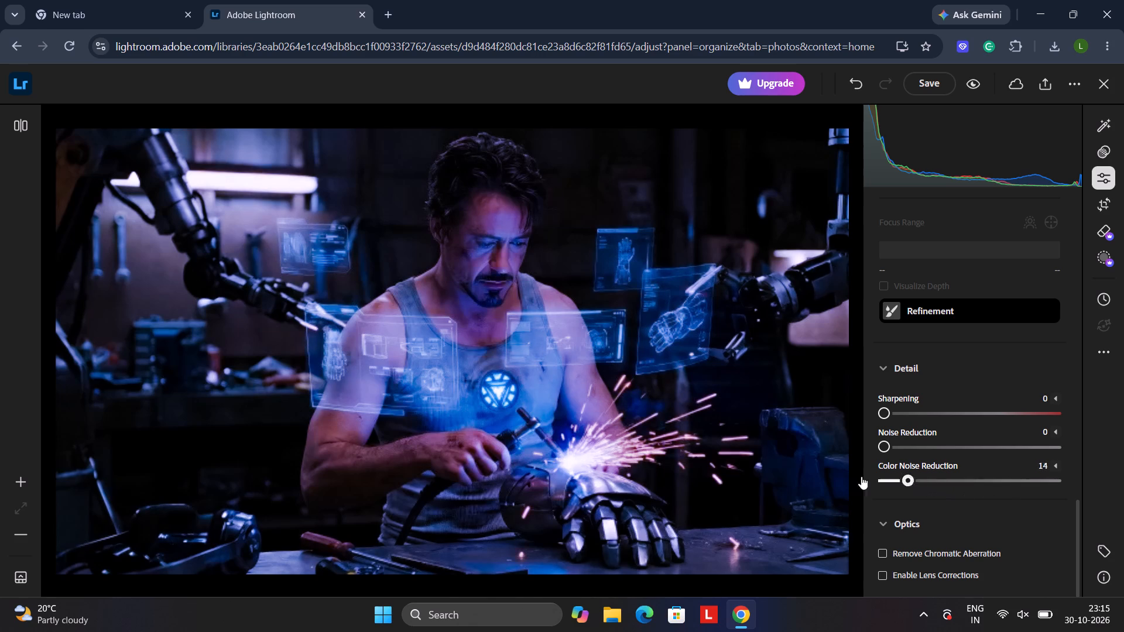
{"action": "left_click_drag", "start_coordinate": [861, 476], "coordinate": [723, 473]}
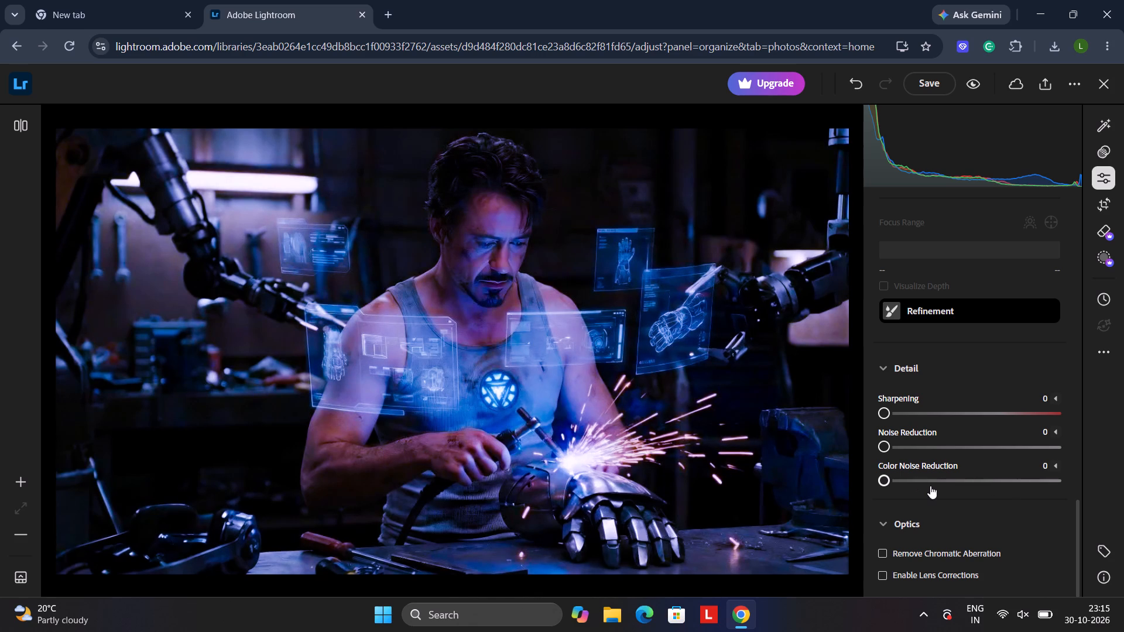
{"action": "left_click", "coordinate": [902, 476]}
{"action": "left_click", "coordinate": [891, 478]}
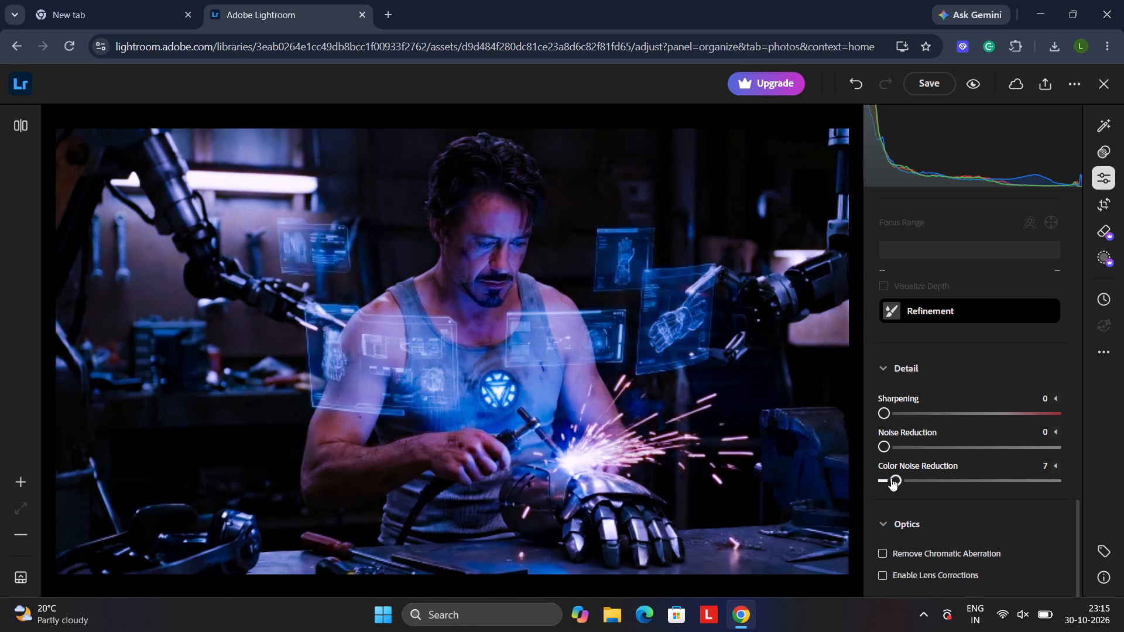
{"action": "left_click", "coordinate": [903, 479]}
{"action": "left_click", "coordinate": [894, 480]}
{"action": "left_click", "coordinate": [889, 479]}
{"action": "left_click", "coordinate": [911, 482]}
{"action": "left_click", "coordinate": [928, 486]}
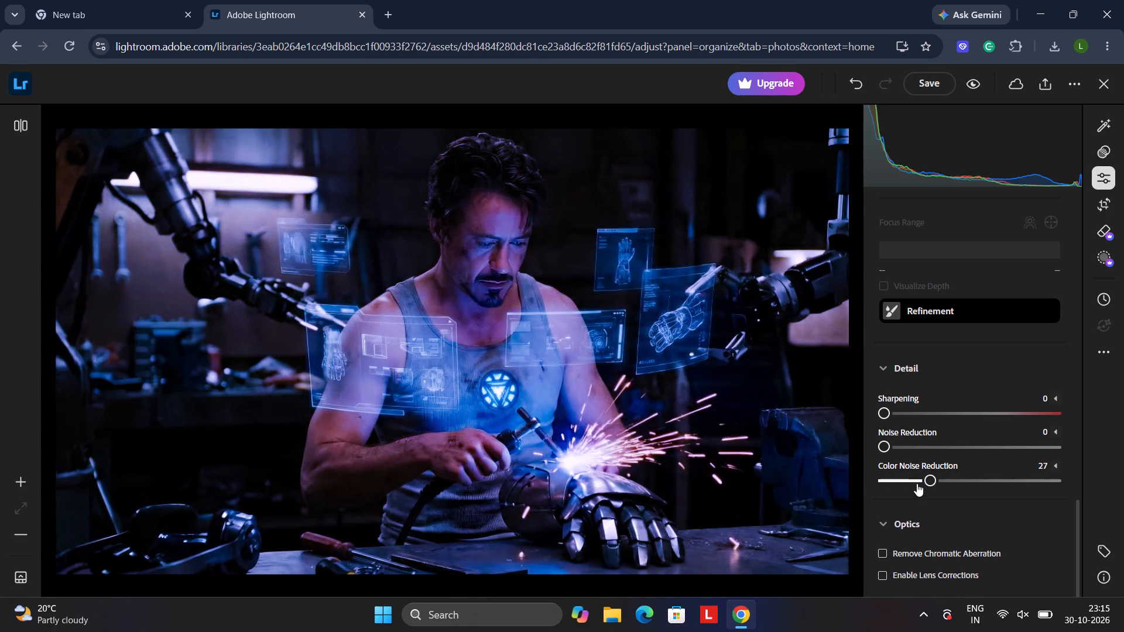
{"action": "left_click", "coordinate": [900, 481]}
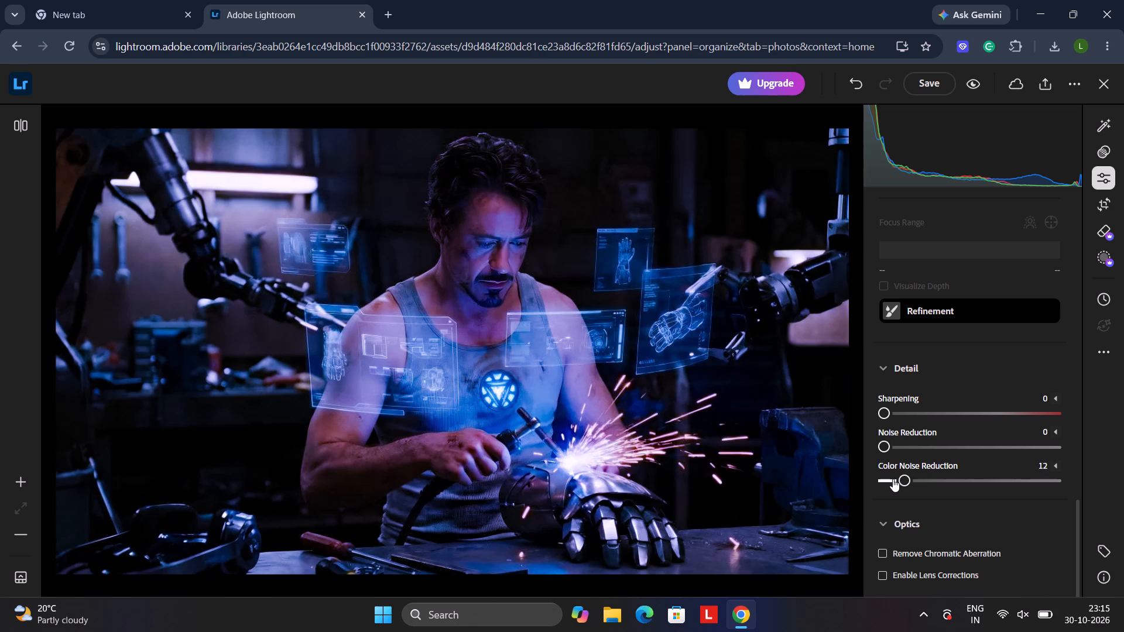
{"action": "left_click", "coordinate": [893, 479]}
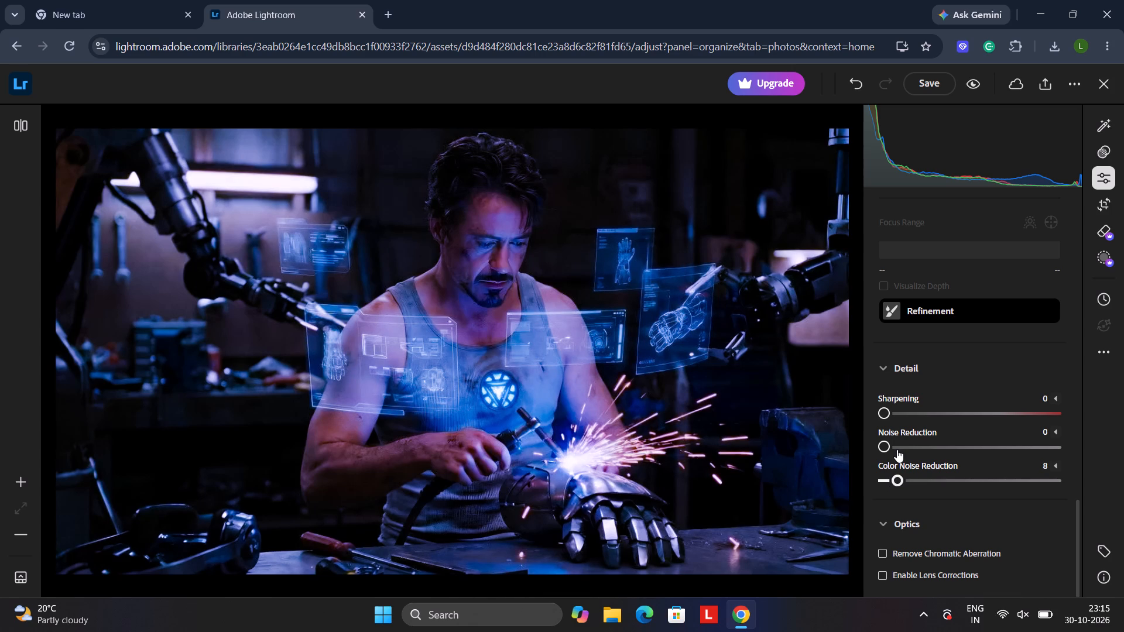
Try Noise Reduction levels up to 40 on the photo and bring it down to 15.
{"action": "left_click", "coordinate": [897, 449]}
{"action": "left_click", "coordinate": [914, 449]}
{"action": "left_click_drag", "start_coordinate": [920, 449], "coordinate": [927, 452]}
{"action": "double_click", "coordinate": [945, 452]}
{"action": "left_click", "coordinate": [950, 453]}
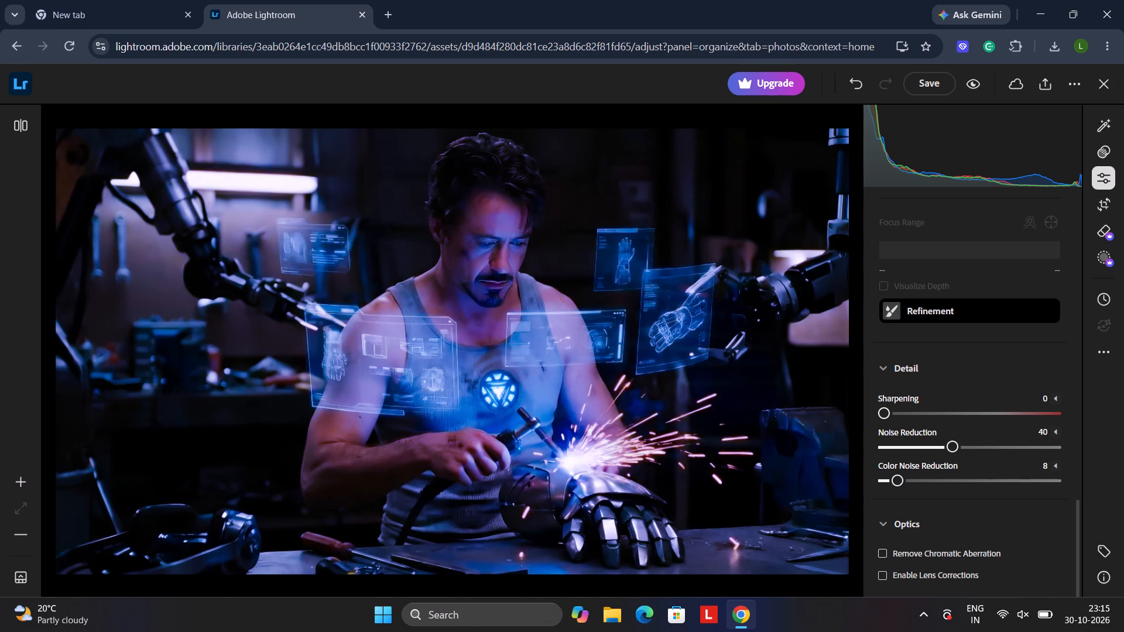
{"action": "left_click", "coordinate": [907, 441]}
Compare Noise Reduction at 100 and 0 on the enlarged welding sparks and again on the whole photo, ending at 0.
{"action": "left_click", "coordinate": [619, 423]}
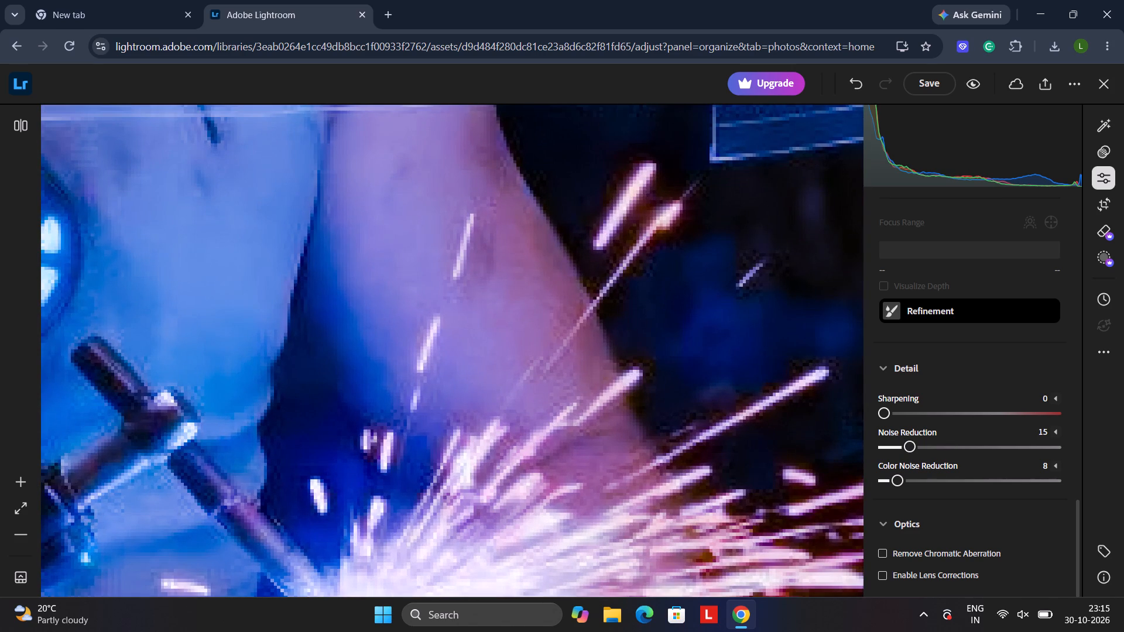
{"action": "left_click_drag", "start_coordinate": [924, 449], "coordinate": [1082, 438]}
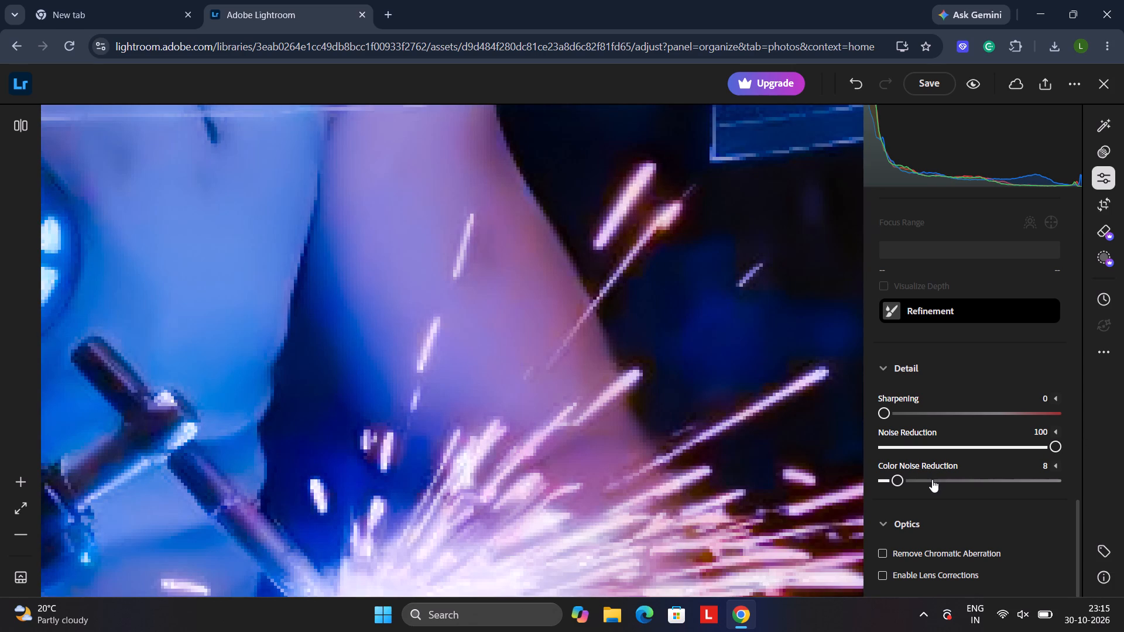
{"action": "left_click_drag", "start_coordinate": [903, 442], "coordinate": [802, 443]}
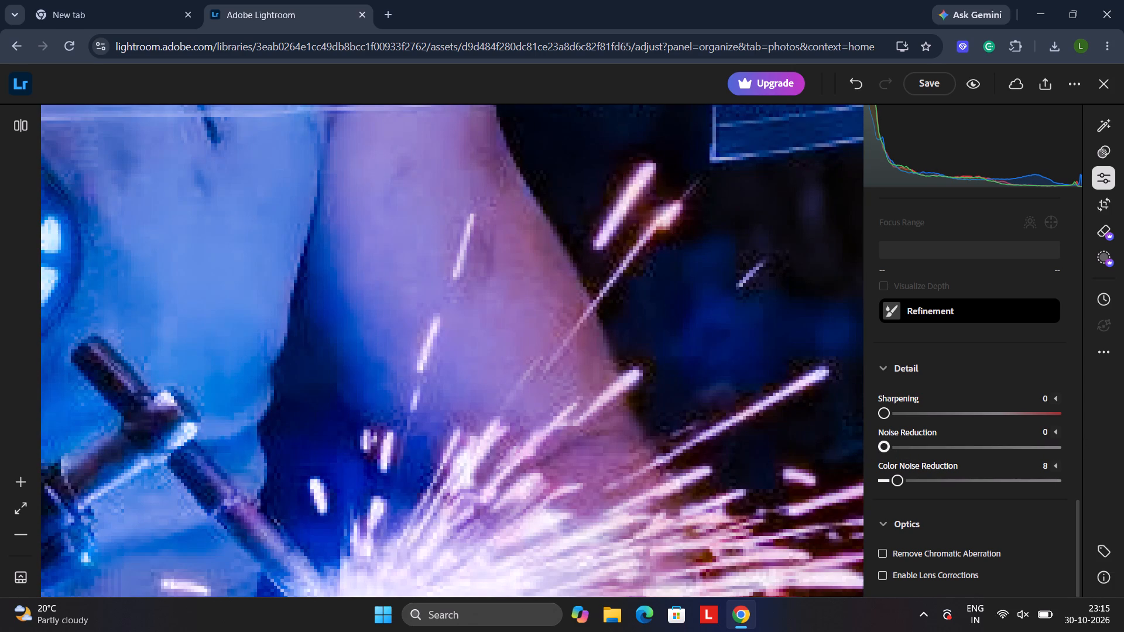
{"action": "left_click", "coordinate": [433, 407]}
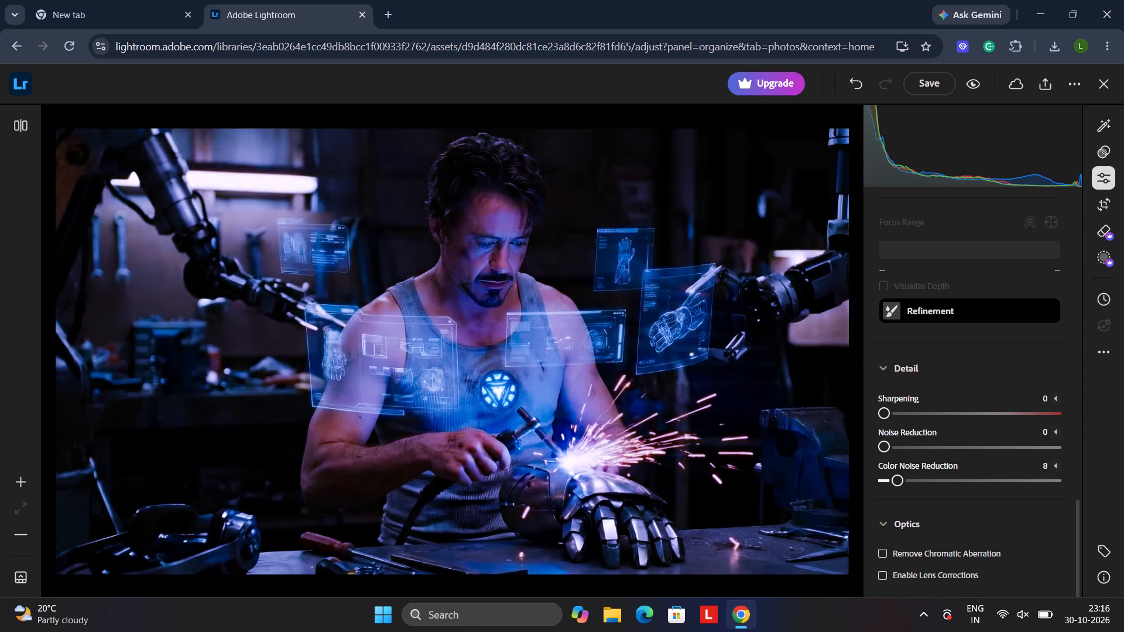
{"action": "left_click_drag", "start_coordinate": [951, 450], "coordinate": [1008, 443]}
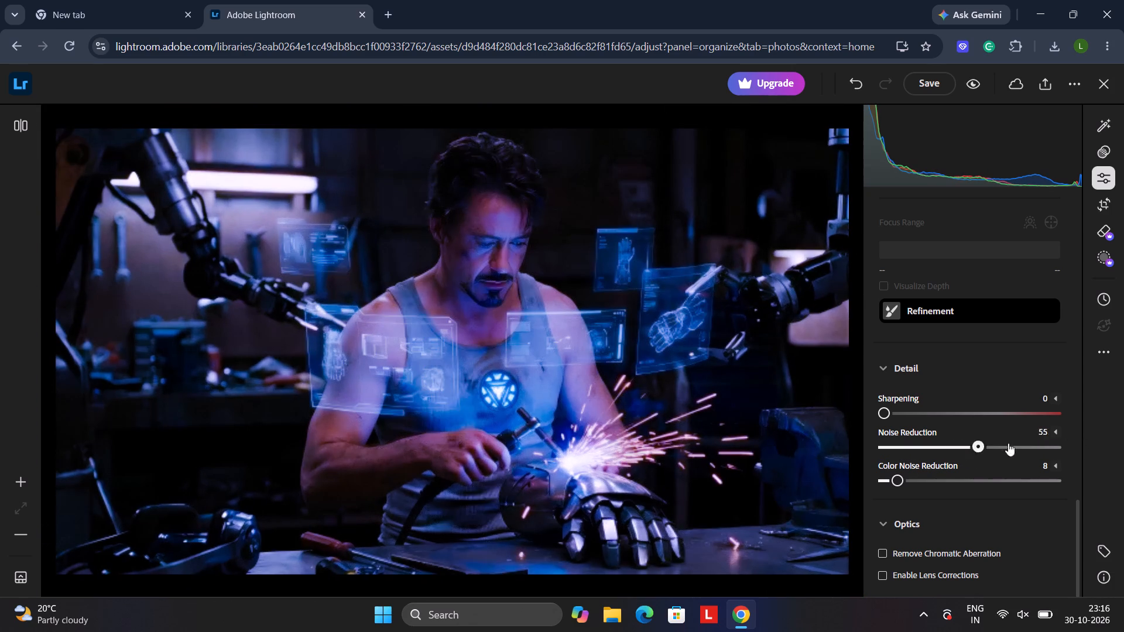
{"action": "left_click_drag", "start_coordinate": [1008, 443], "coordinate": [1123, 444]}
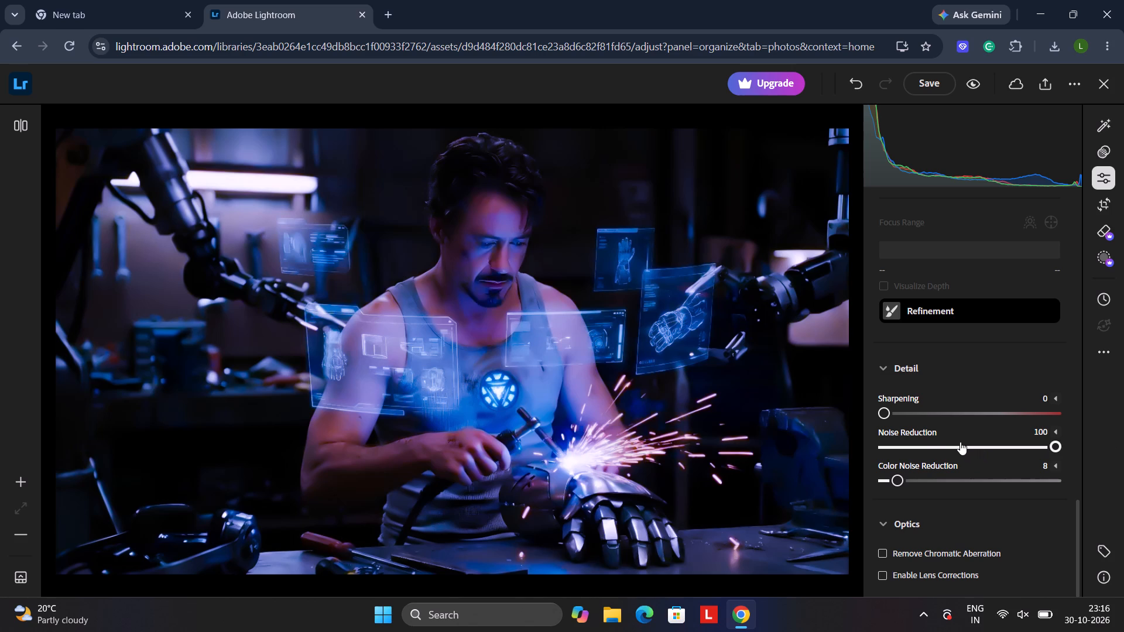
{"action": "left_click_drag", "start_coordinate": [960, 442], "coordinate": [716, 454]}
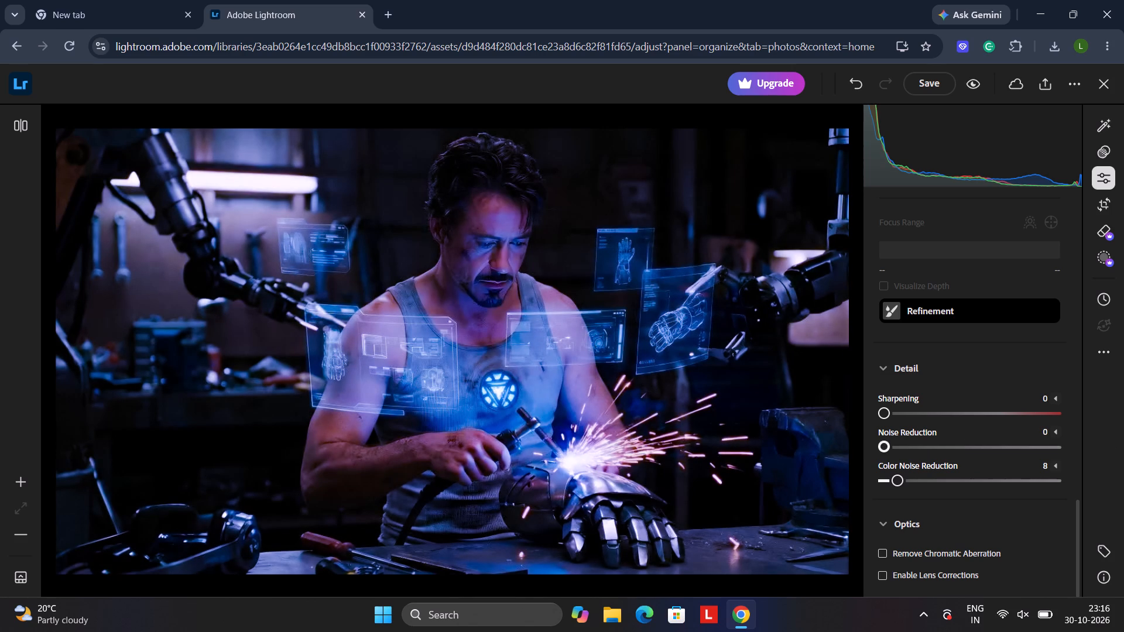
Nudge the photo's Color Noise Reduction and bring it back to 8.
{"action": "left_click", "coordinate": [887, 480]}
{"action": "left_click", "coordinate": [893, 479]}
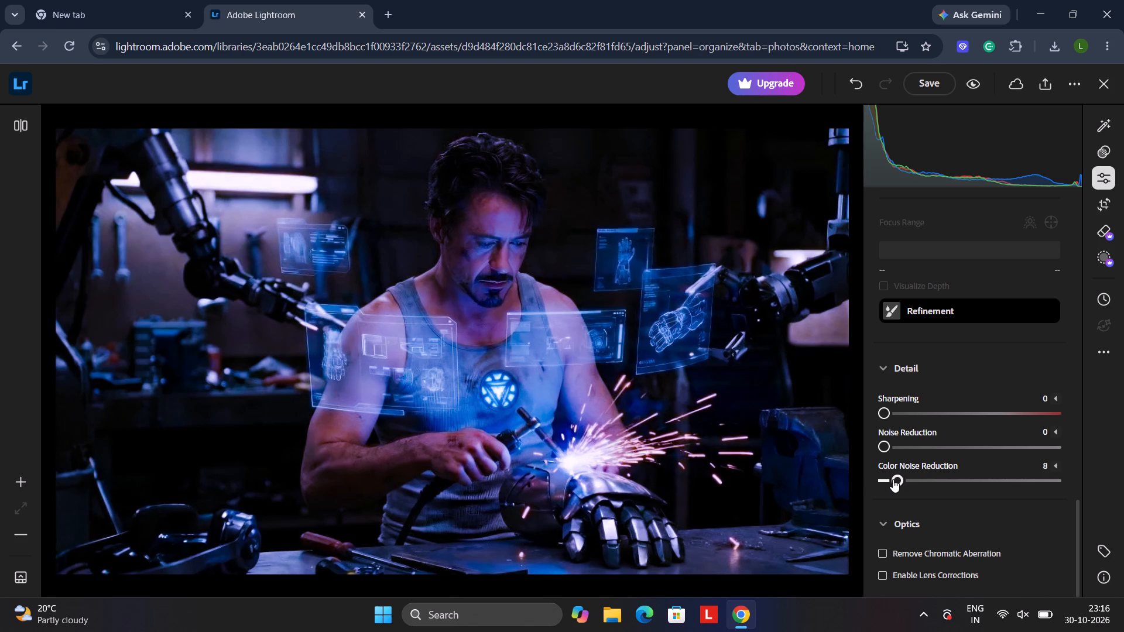
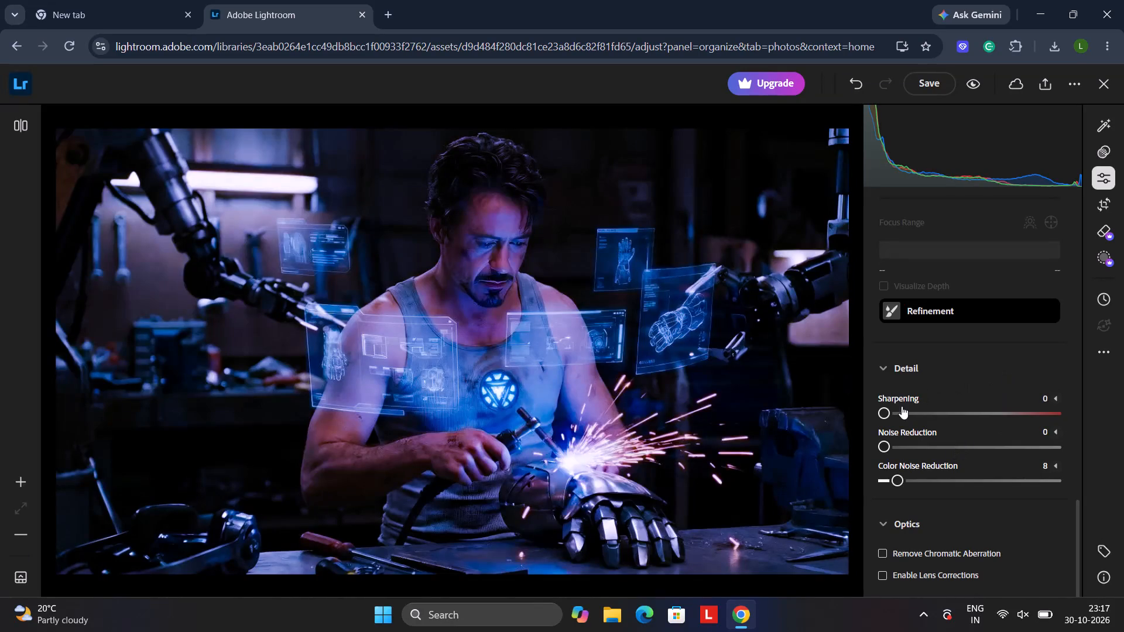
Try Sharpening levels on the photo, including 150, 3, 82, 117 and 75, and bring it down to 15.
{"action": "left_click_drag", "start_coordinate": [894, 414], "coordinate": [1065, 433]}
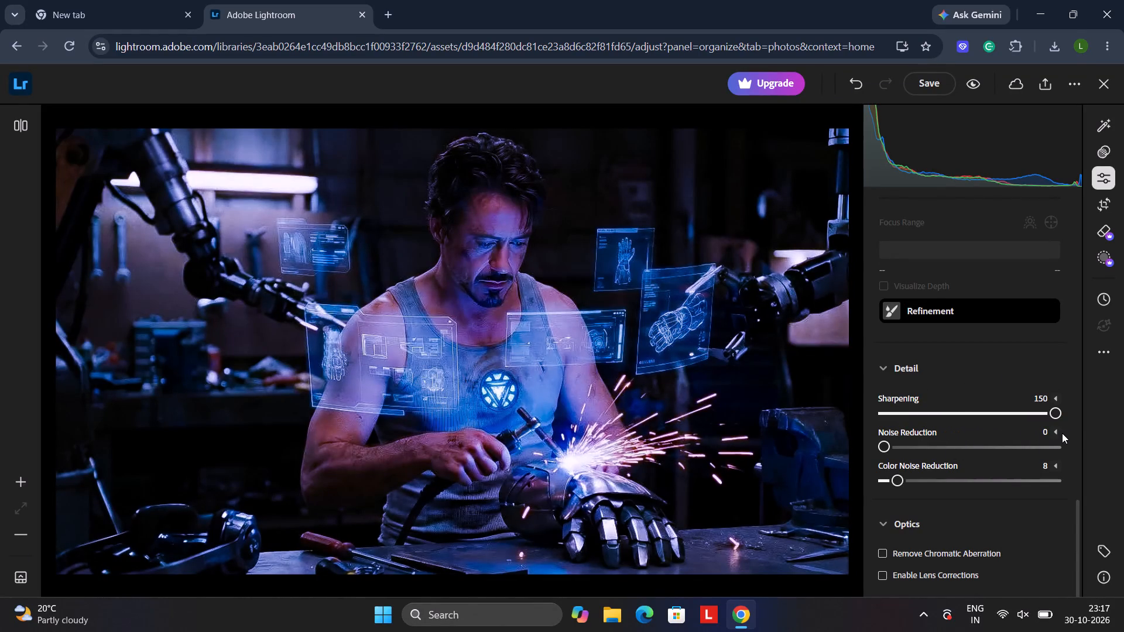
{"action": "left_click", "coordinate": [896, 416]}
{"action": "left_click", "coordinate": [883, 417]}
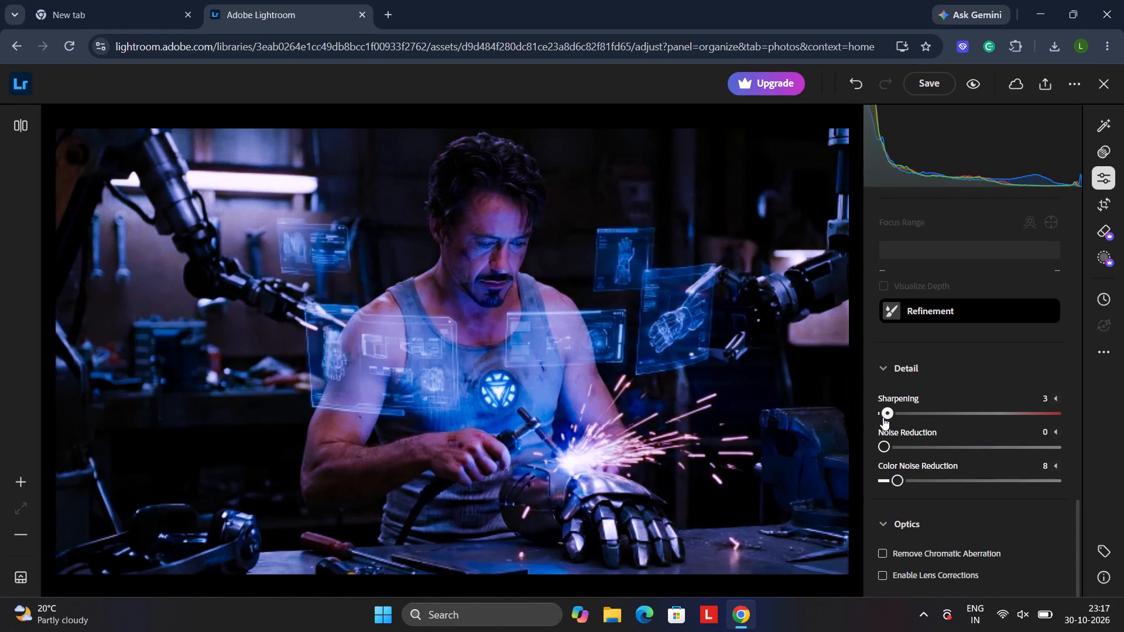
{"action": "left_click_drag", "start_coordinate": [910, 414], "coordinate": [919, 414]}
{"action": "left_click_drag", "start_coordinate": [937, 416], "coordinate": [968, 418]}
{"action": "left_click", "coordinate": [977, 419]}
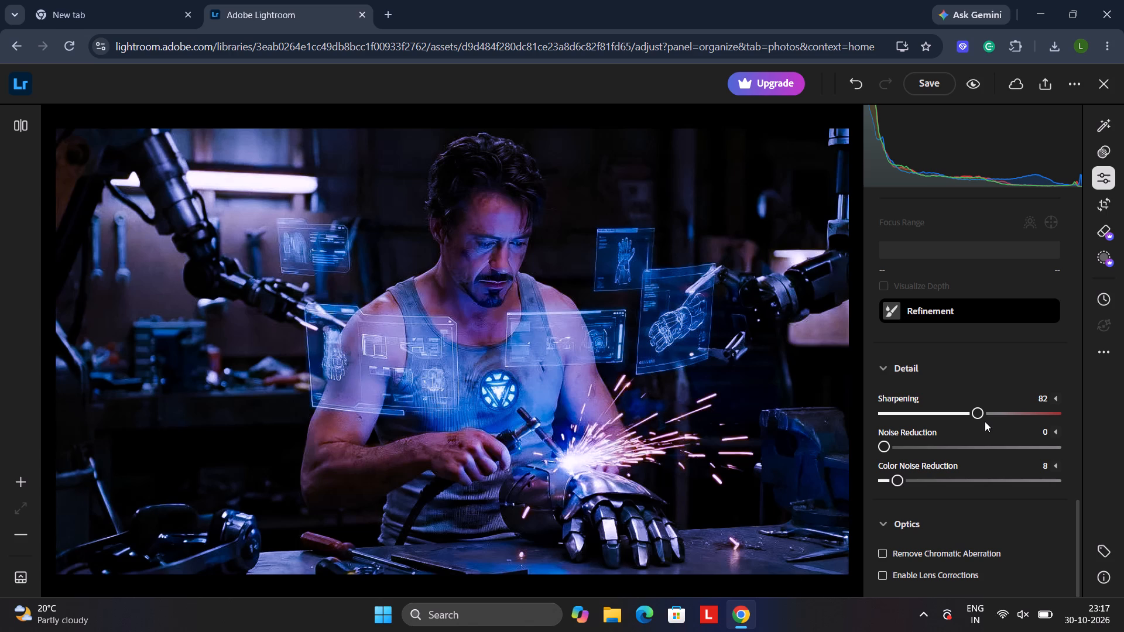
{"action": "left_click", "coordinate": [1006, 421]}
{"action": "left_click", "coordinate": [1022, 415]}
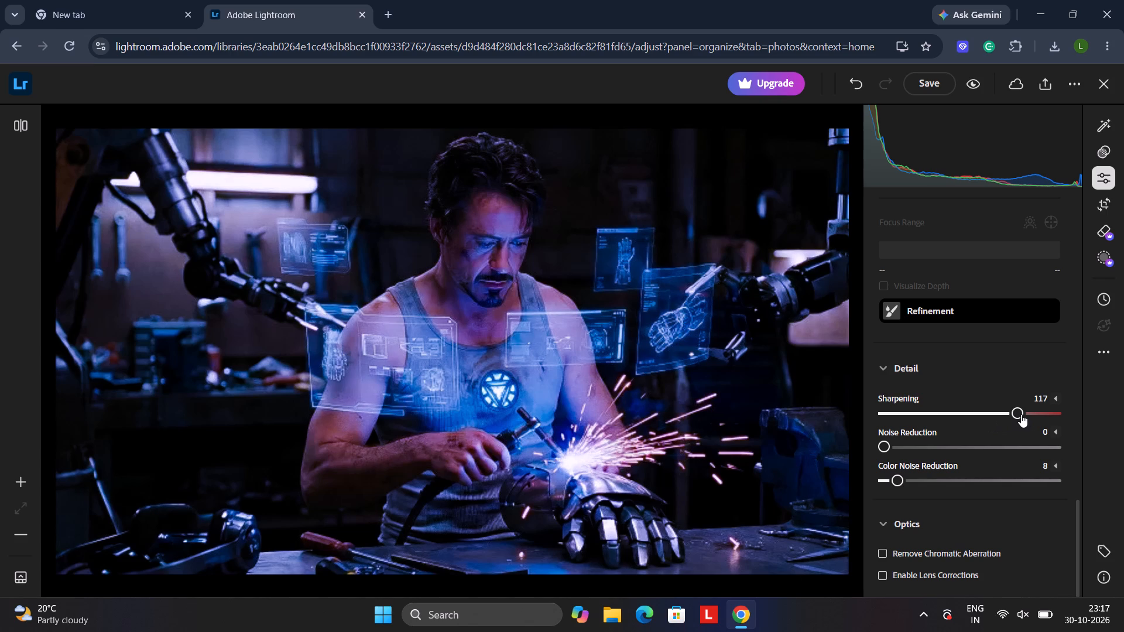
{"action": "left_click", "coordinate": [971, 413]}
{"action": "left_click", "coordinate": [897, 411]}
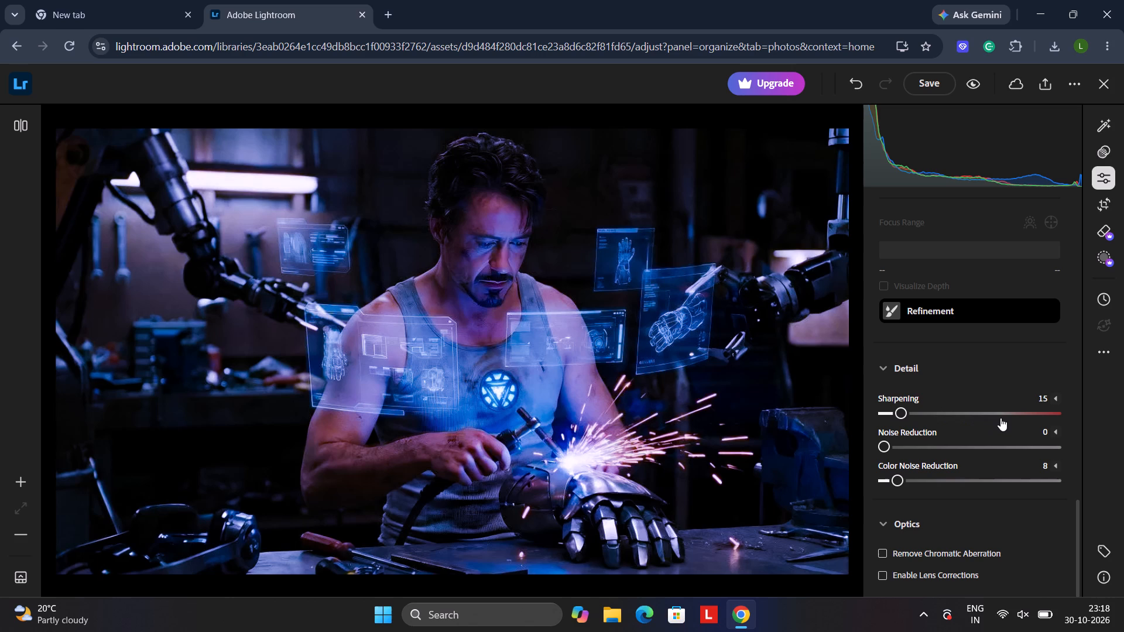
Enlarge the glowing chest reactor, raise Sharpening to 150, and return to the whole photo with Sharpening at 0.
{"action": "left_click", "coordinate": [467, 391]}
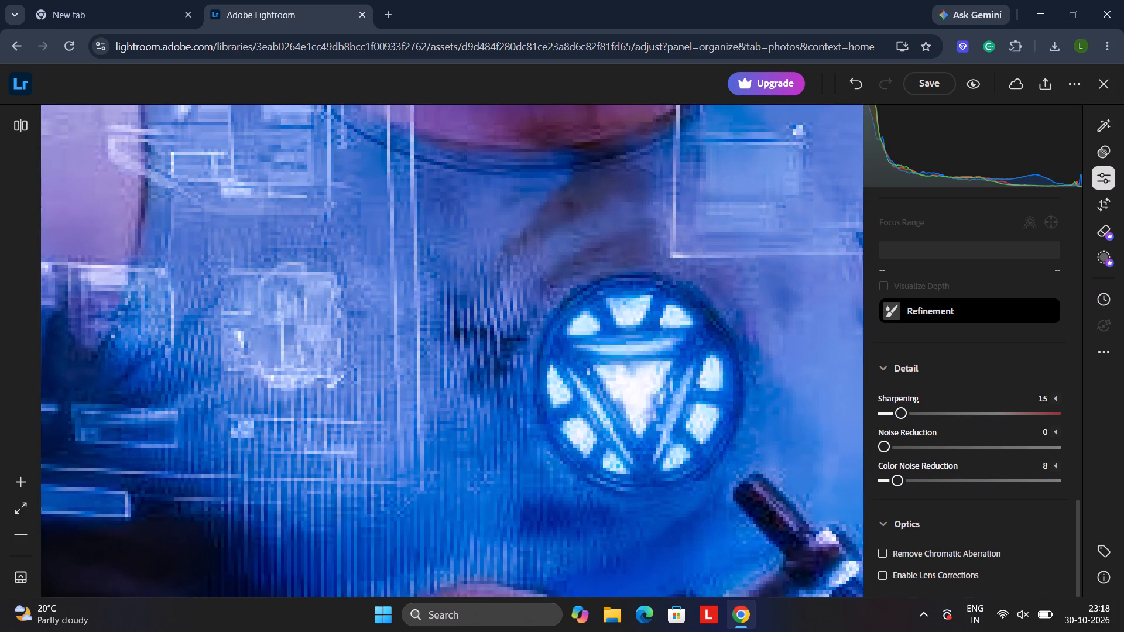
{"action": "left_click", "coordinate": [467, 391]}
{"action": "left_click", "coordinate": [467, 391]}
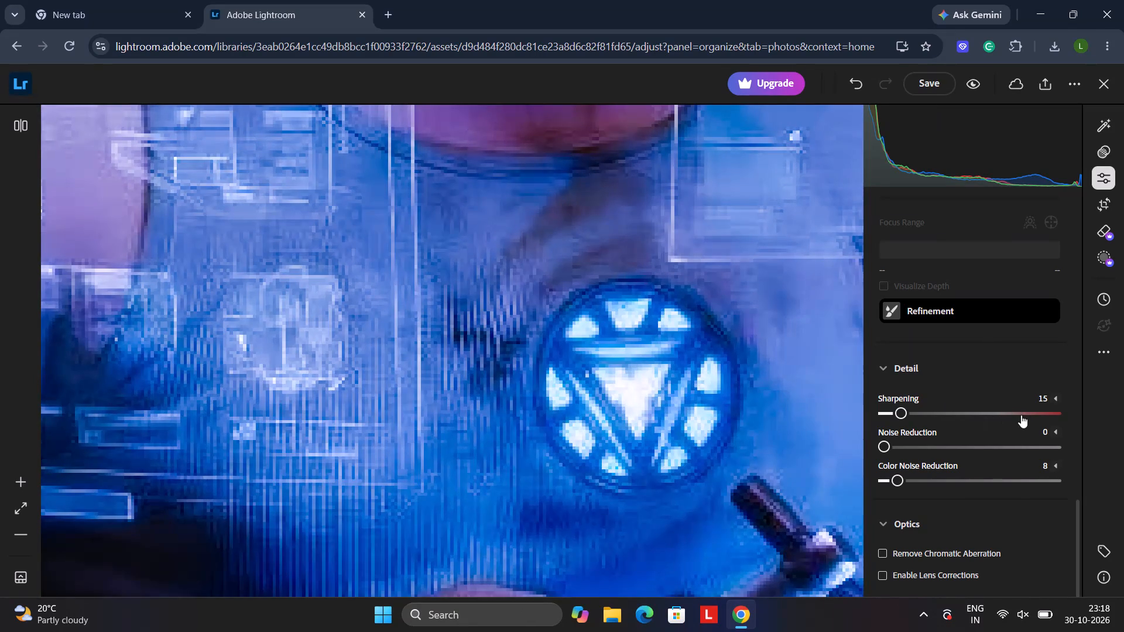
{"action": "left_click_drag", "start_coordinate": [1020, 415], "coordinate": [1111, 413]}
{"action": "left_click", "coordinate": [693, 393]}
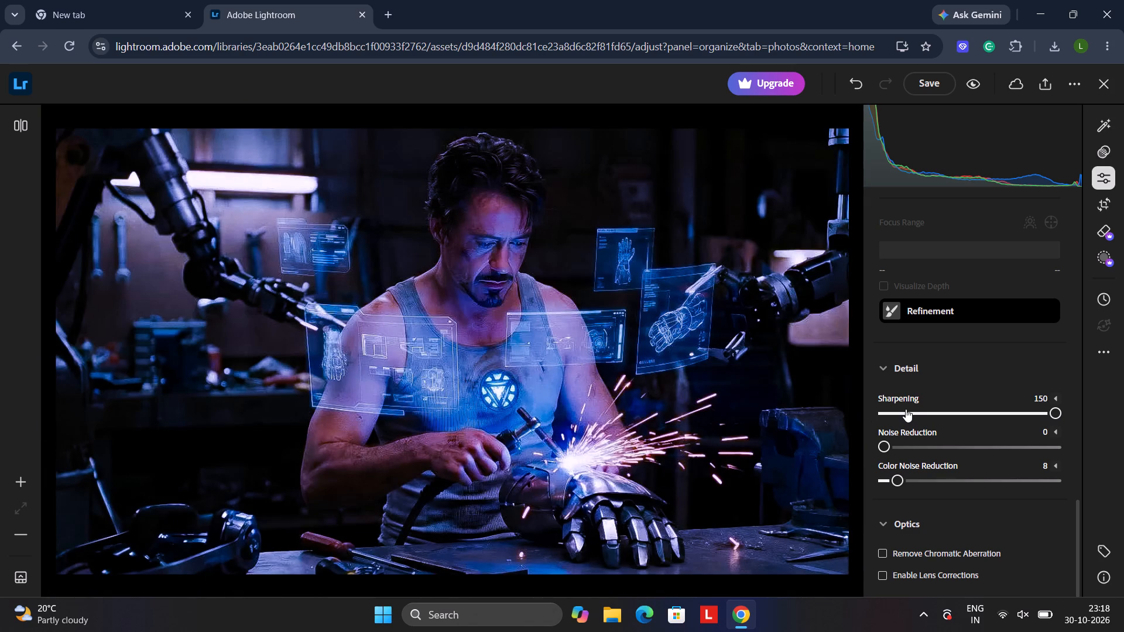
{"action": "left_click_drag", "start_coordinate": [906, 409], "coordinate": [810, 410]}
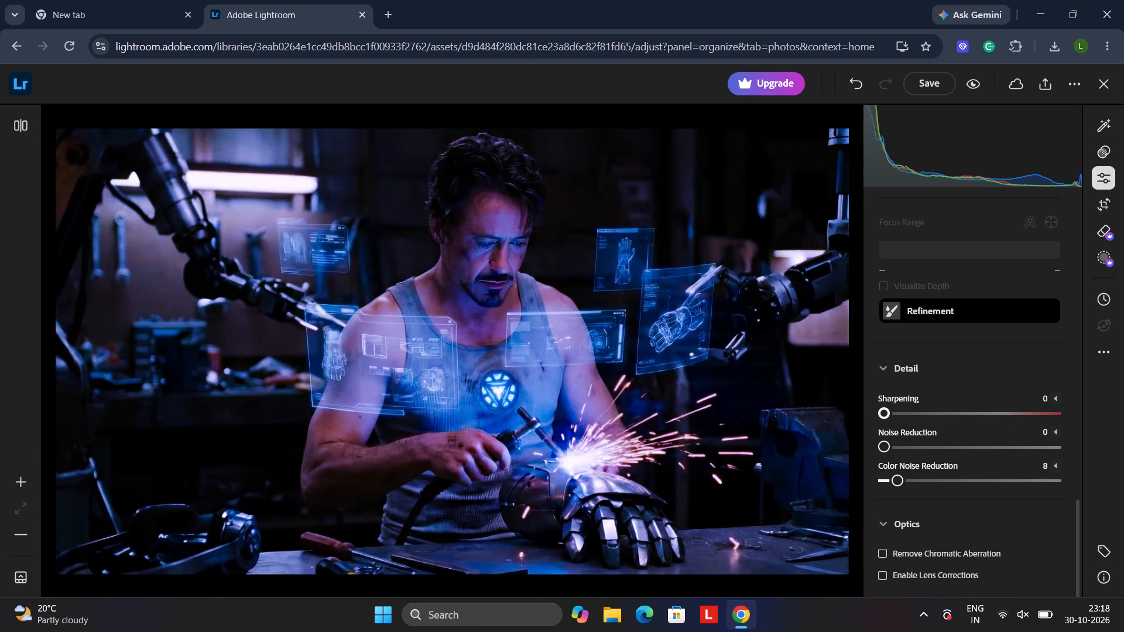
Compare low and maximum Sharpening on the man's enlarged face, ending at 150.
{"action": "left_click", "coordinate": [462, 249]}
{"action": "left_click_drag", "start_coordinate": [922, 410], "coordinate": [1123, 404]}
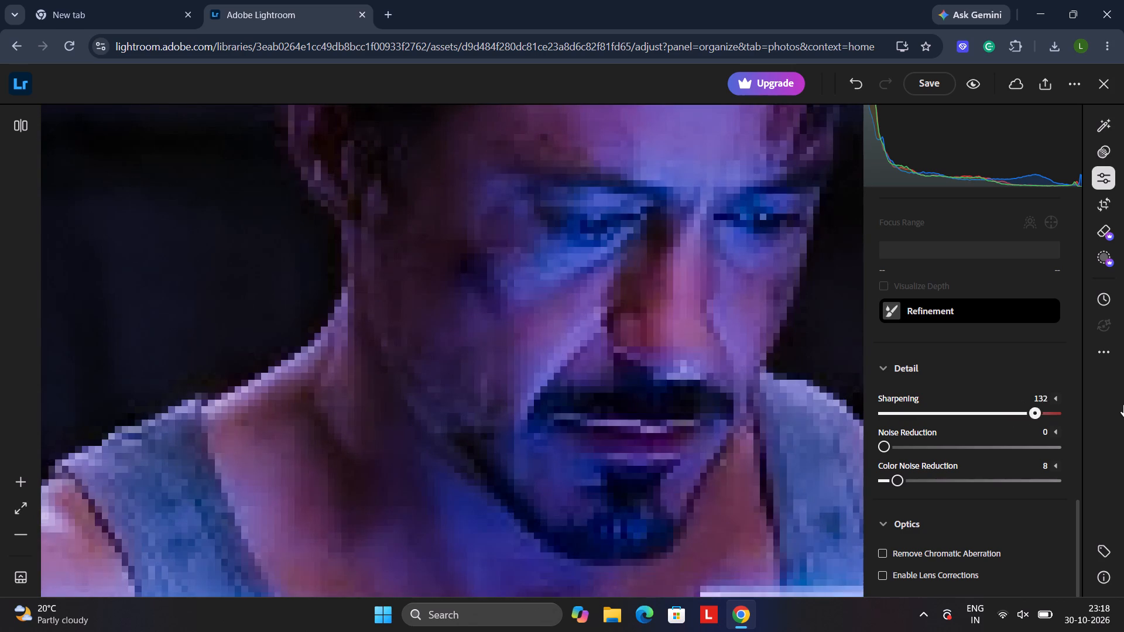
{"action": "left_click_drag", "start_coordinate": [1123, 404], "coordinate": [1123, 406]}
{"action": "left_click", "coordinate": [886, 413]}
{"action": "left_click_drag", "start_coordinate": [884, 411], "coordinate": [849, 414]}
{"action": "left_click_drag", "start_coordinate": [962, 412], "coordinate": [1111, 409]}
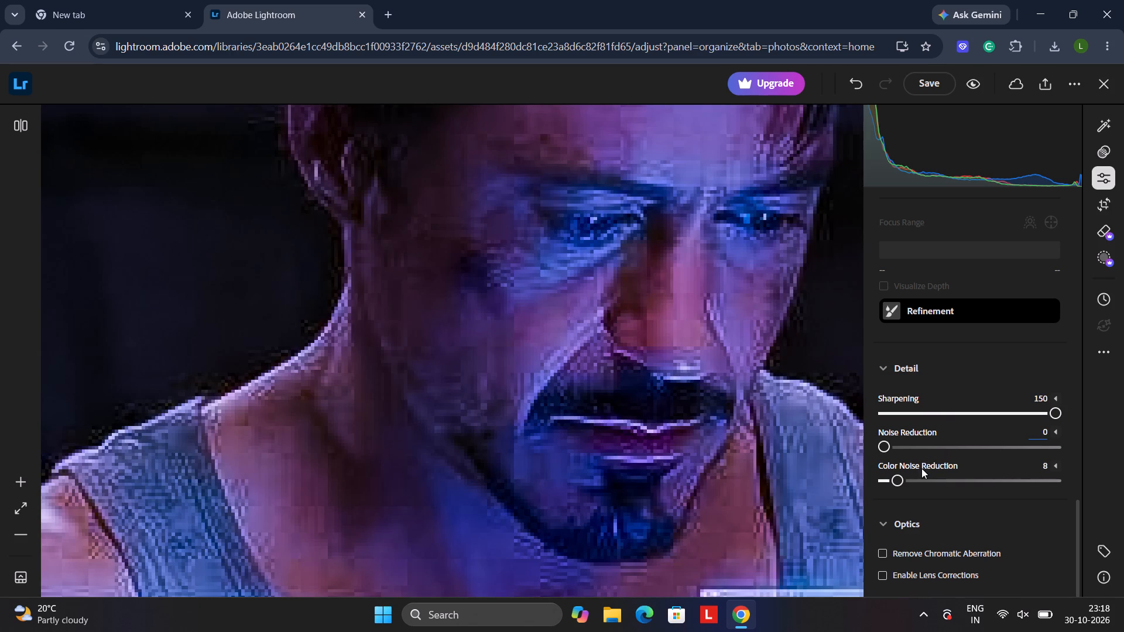
Try Color Noise Reduction at 37 on the enlarged face and settle it on 5.
{"action": "left_click_drag", "start_coordinate": [919, 478], "coordinate": [944, 479]}
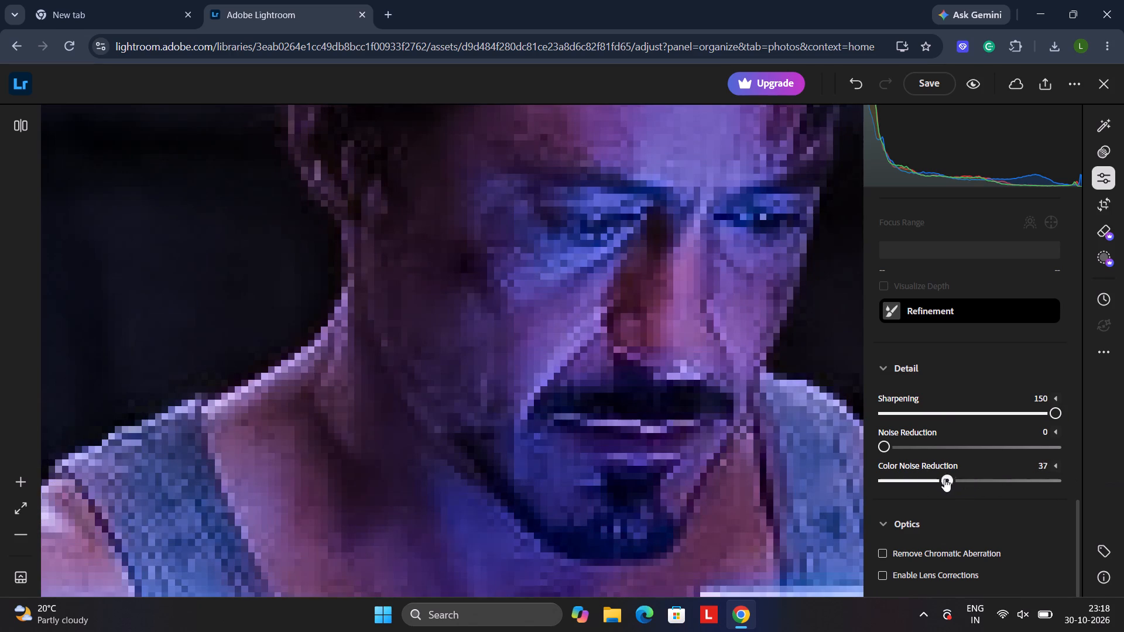
{"action": "left_click_drag", "start_coordinate": [944, 479], "coordinate": [888, 471]}
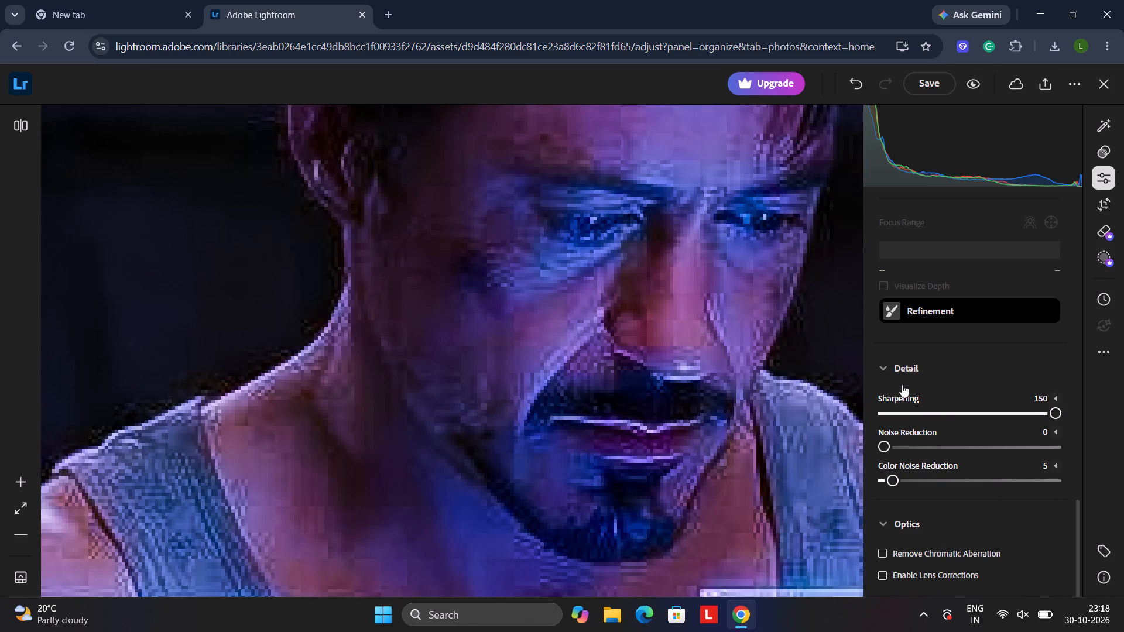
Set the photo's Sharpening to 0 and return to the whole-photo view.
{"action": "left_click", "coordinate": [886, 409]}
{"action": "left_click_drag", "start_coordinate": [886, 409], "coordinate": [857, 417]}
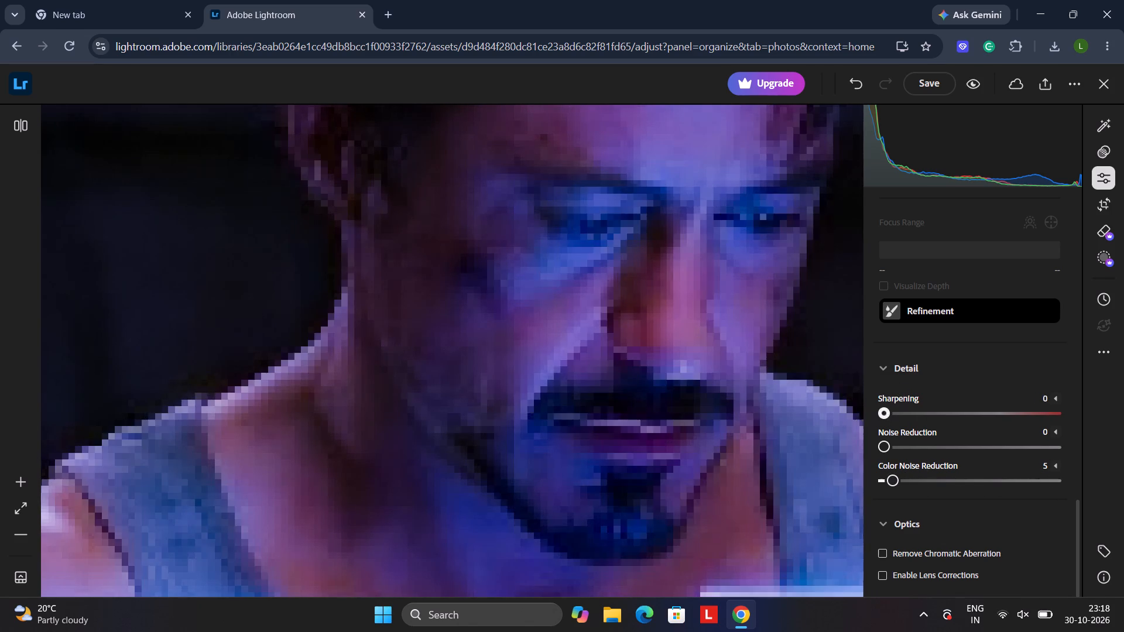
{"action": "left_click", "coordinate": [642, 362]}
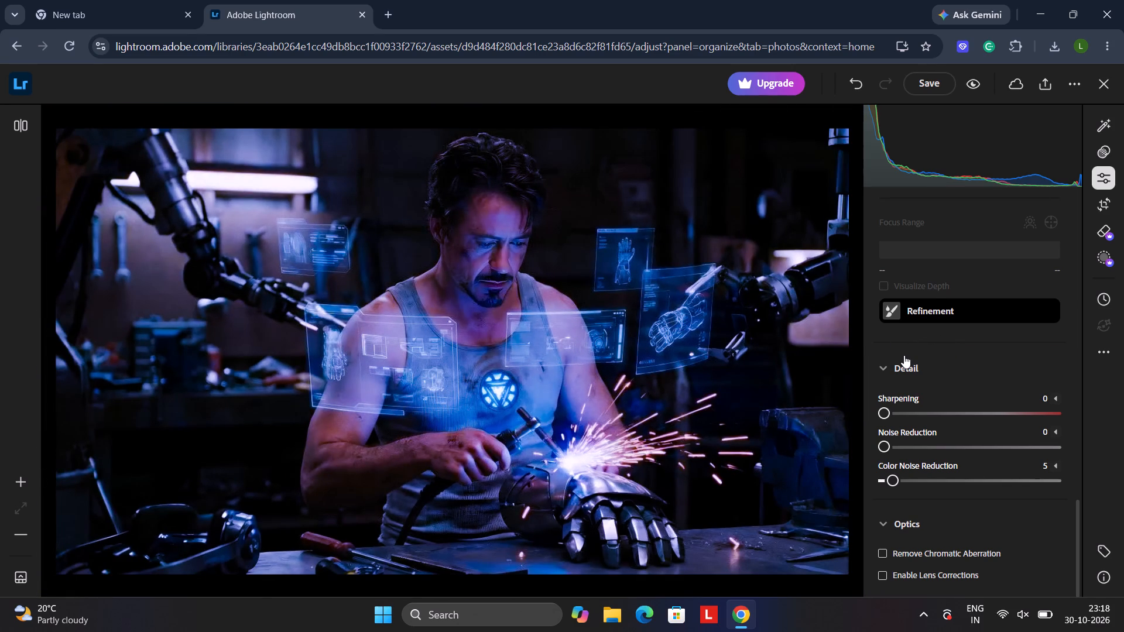
Try Texture levels including +36, -100 and +100 on the enlarged face and the whole photo, ending at +4.
{"action": "scroll", "coordinate": [920, 363], "scroll_direction": "up", "scroll_amount": 2}
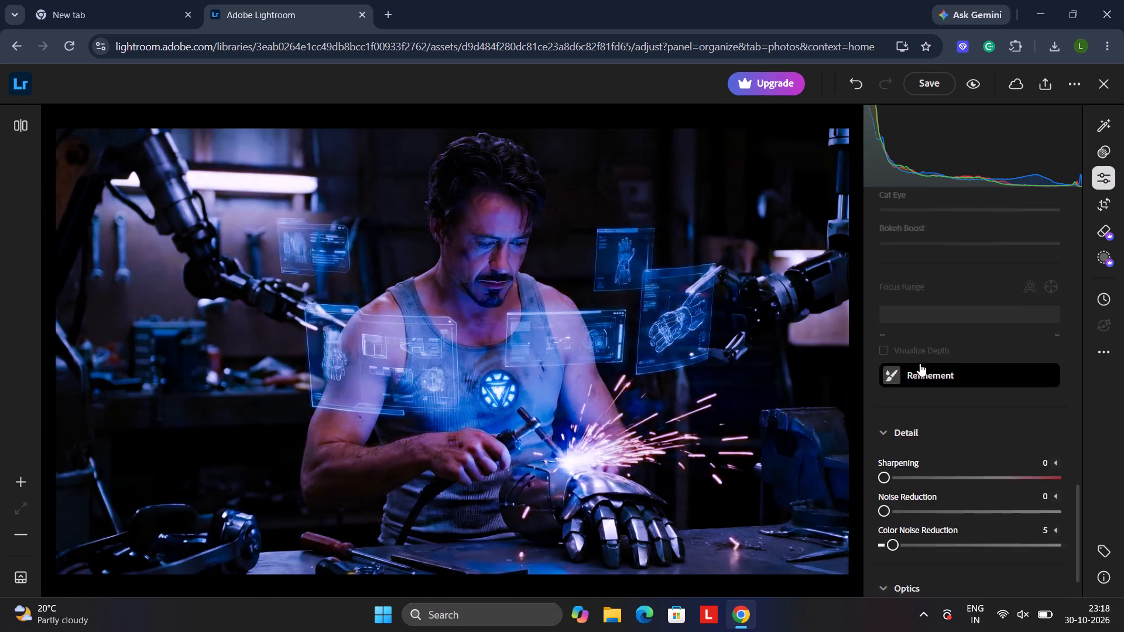
{"action": "scroll", "coordinate": [920, 363], "scroll_direction": "up", "scroll_amount": 5}
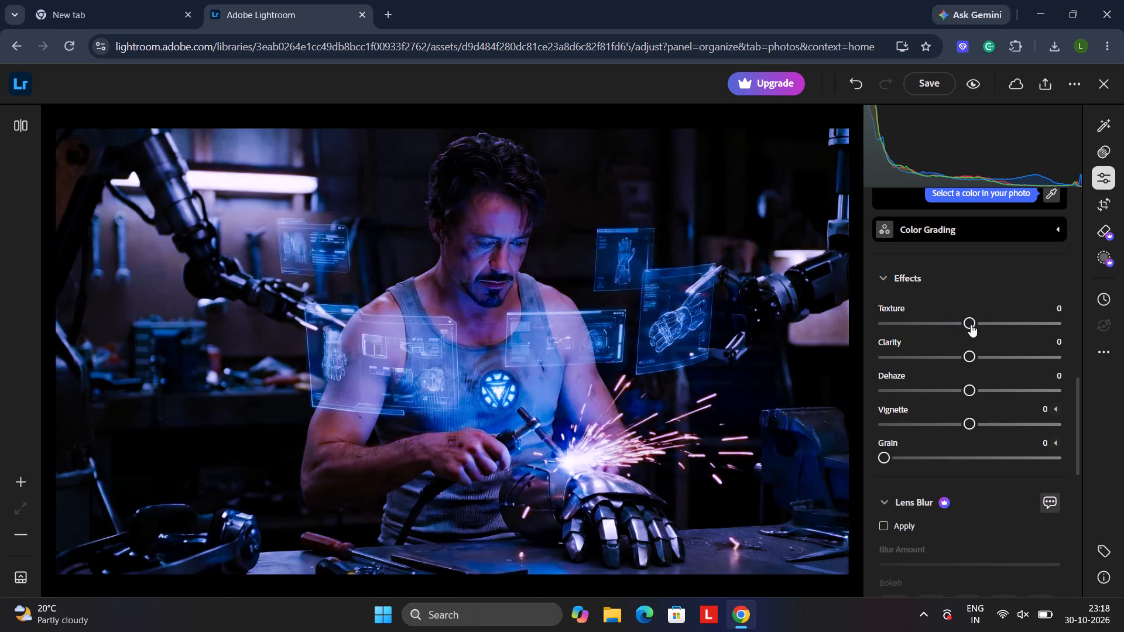
{"action": "left_click_drag", "start_coordinate": [971, 324], "coordinate": [1003, 324]}
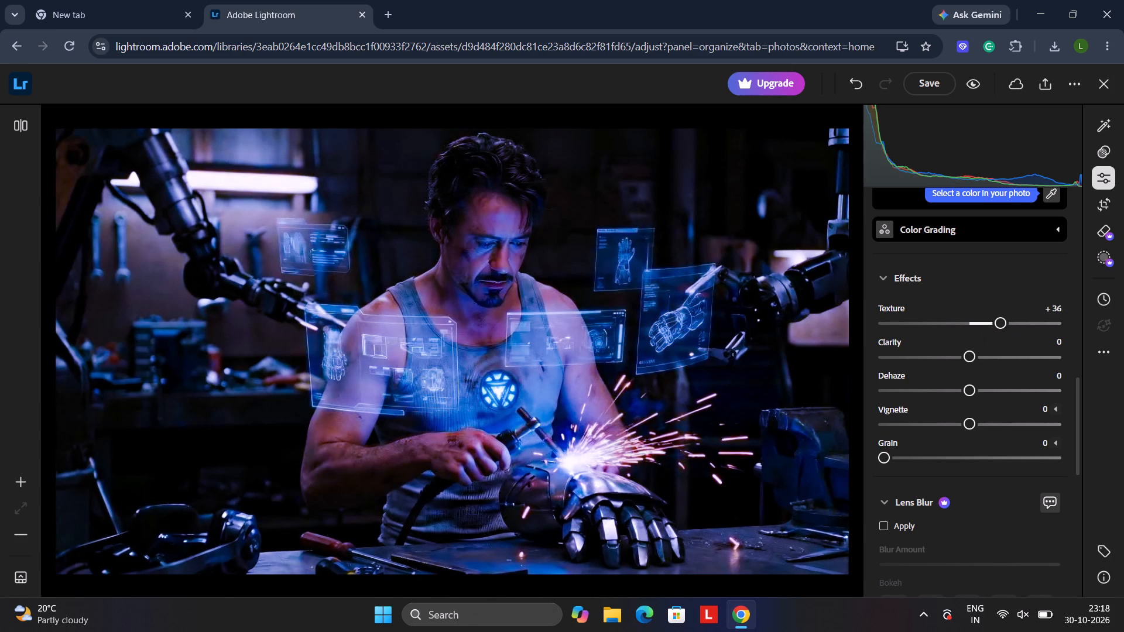
{"action": "left_click", "coordinate": [474, 247]}
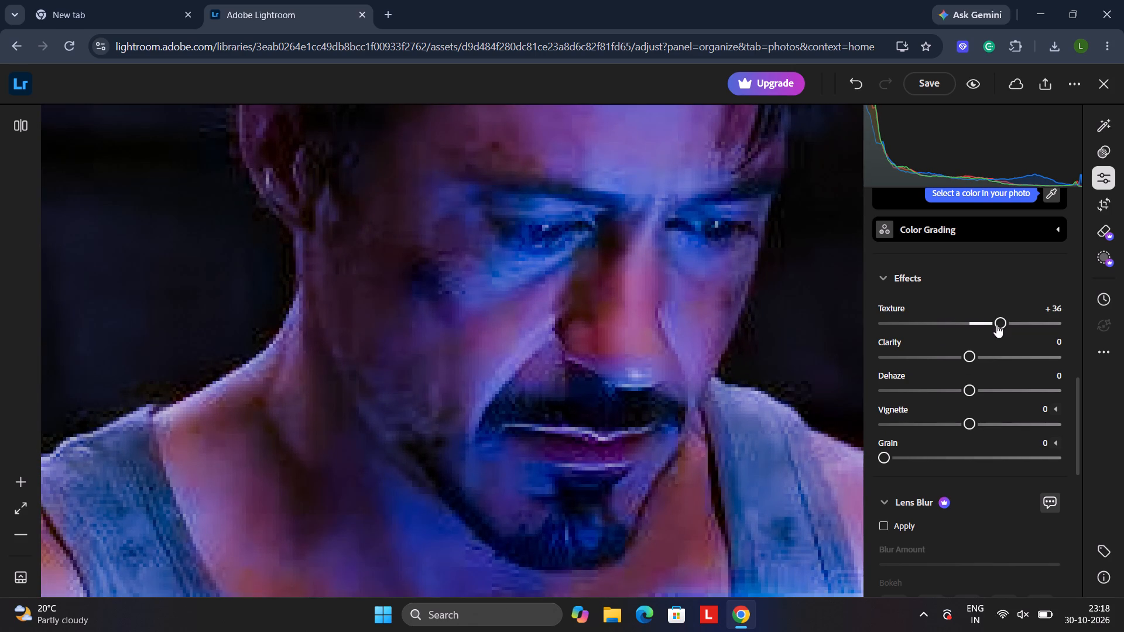
{"action": "left_click_drag", "start_coordinate": [996, 325], "coordinate": [1046, 320]}
{"action": "left_click", "coordinate": [970, 321]}
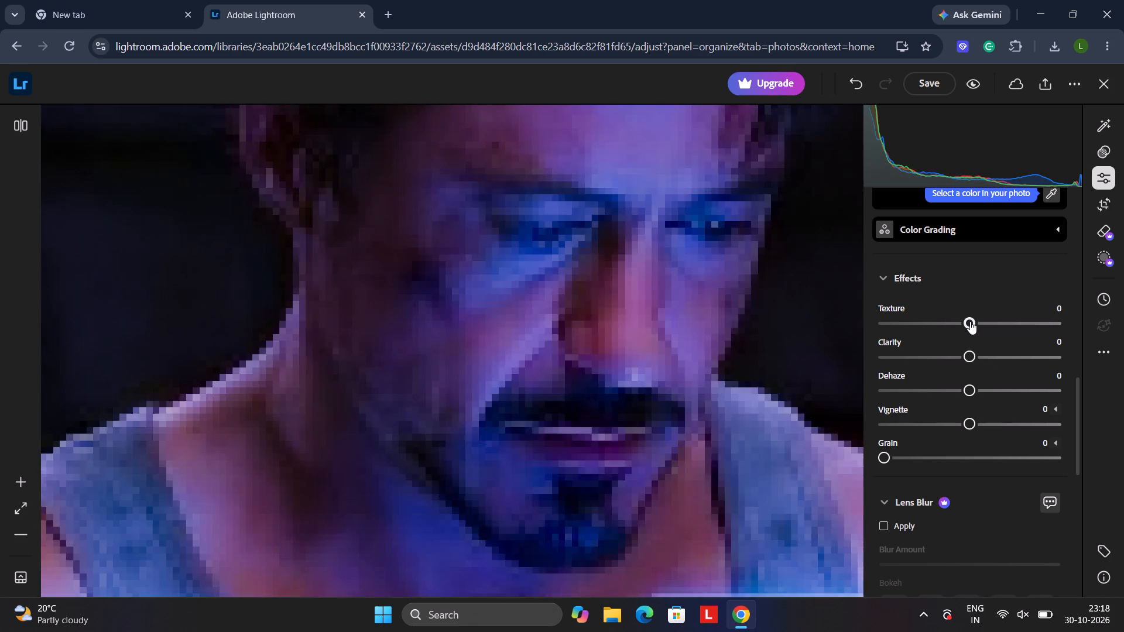
{"action": "left_click_drag", "start_coordinate": [970, 321], "coordinate": [868, 330]}
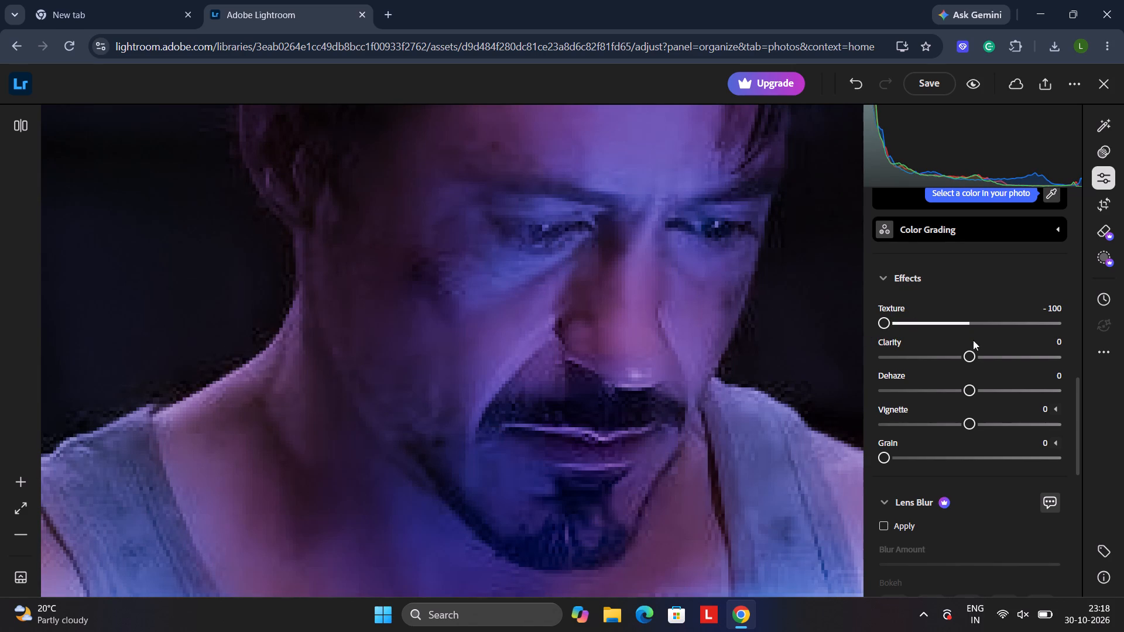
{"action": "left_click", "coordinate": [733, 320]}
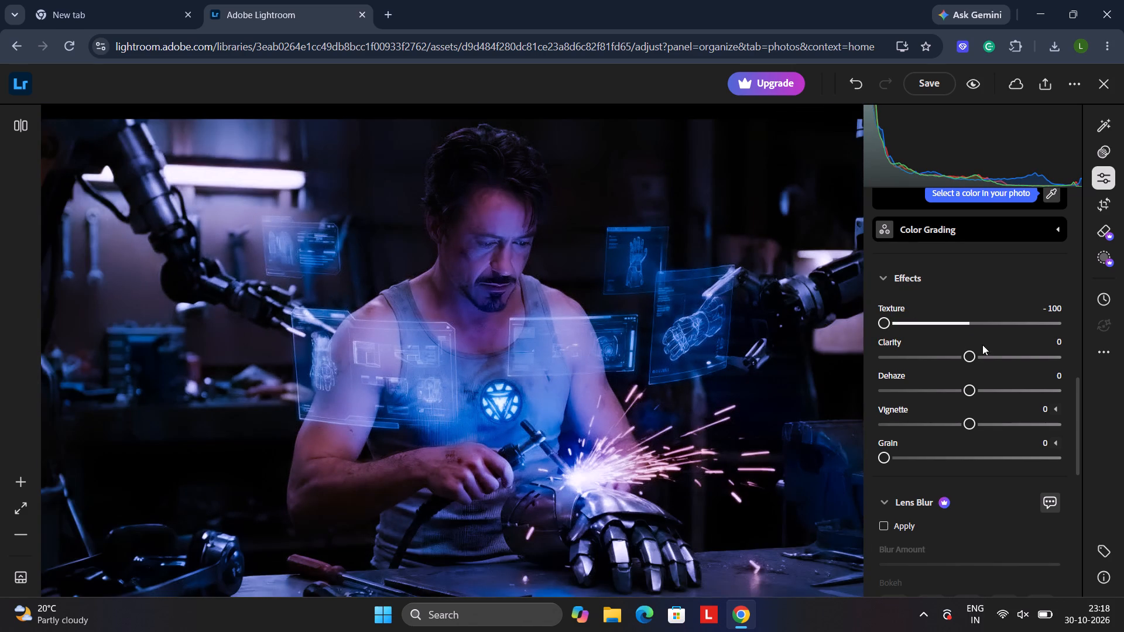
{"action": "left_click_drag", "start_coordinate": [1010, 321], "coordinate": [1123, 321]}
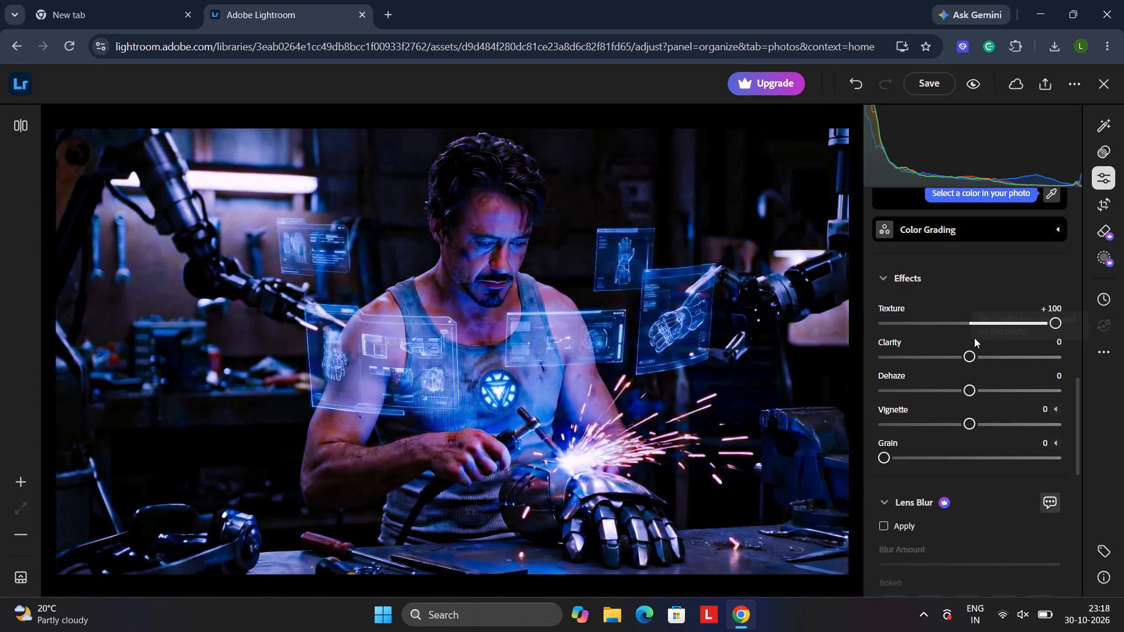
{"action": "left_click", "coordinate": [972, 325]}
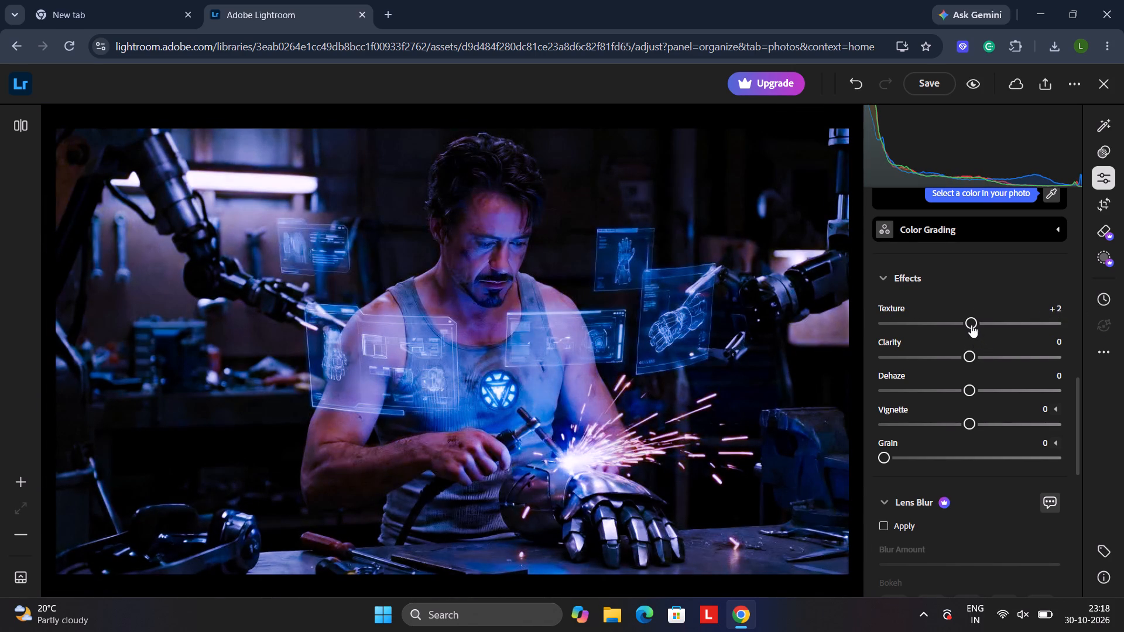
{"action": "left_click", "coordinate": [974, 323]}
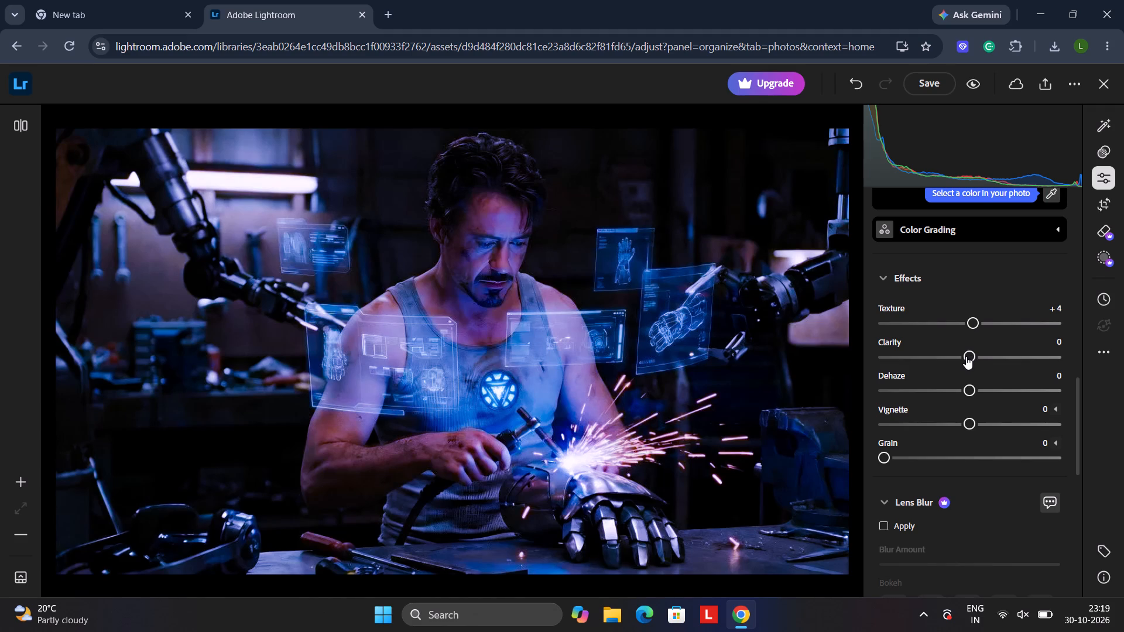
Try Clarity levels between -17 and +60 on the photo and settle it on +32.
{"action": "left_click_drag", "start_coordinate": [966, 356], "coordinate": [1000, 345]}
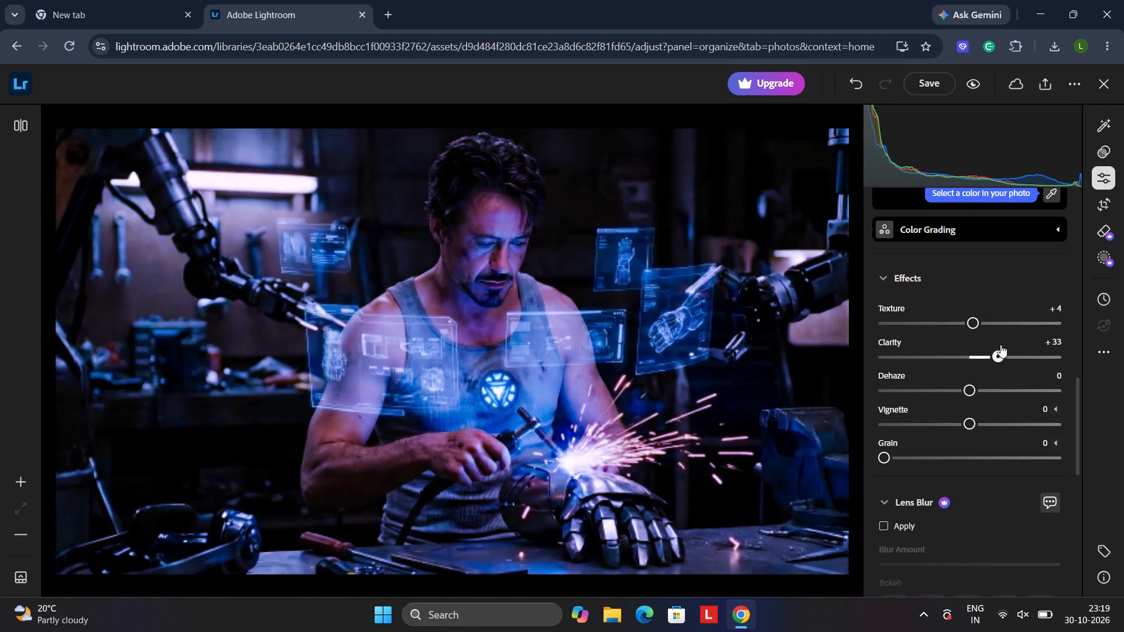
{"action": "left_click_drag", "start_coordinate": [1000, 345], "coordinate": [954, 351]}
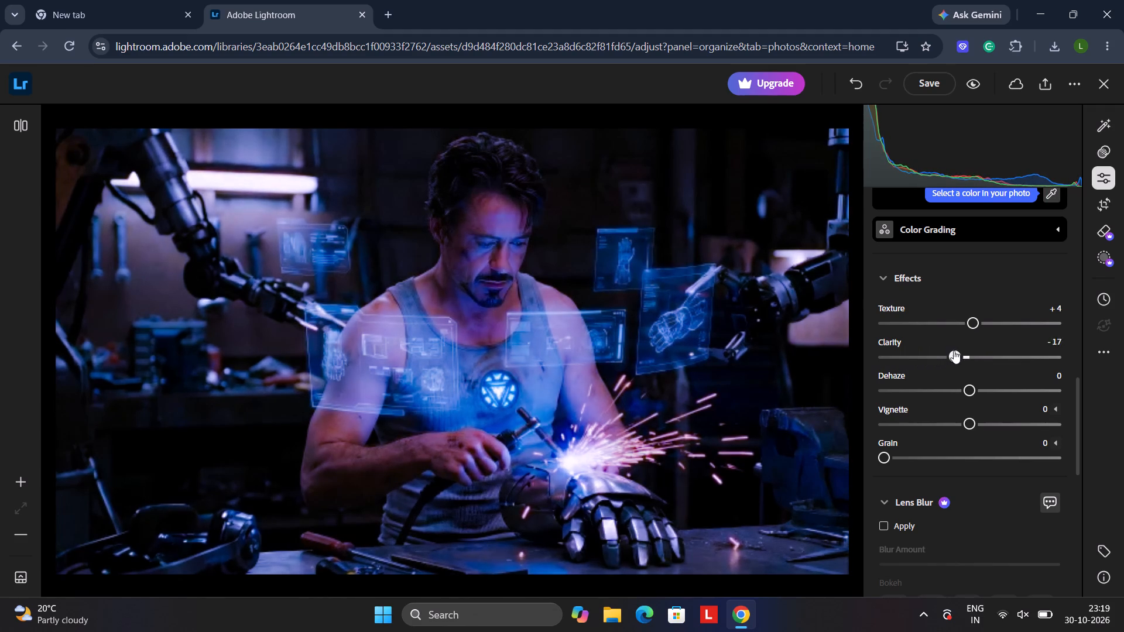
{"action": "left_click_drag", "start_coordinate": [954, 351], "coordinate": [1025, 346]}
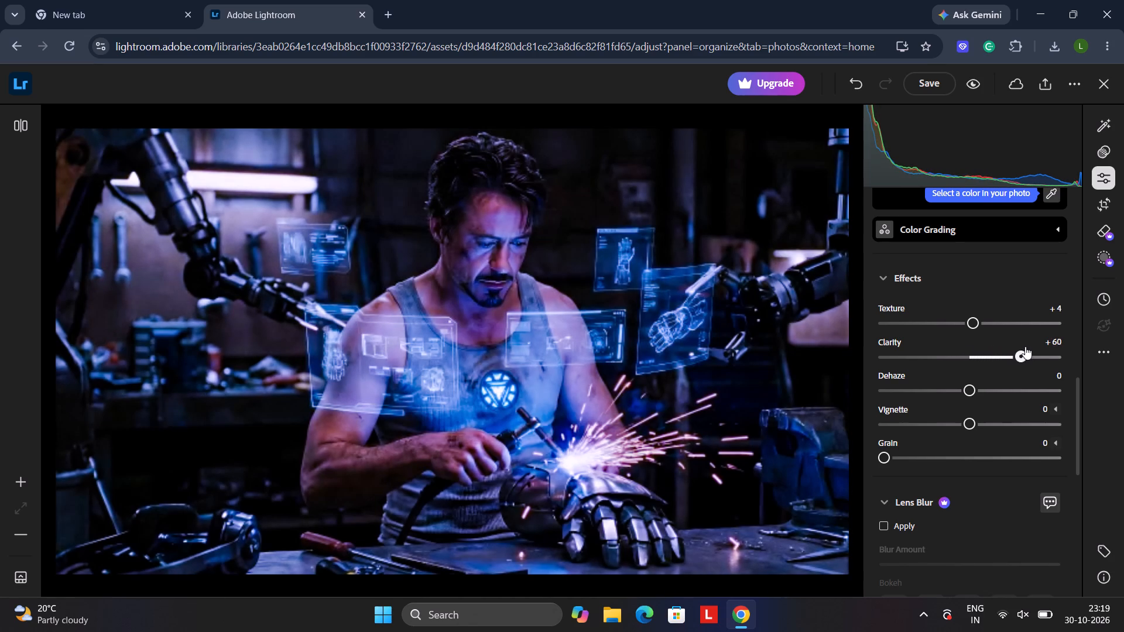
{"action": "left_click_drag", "start_coordinate": [1025, 346], "coordinate": [999, 359]}
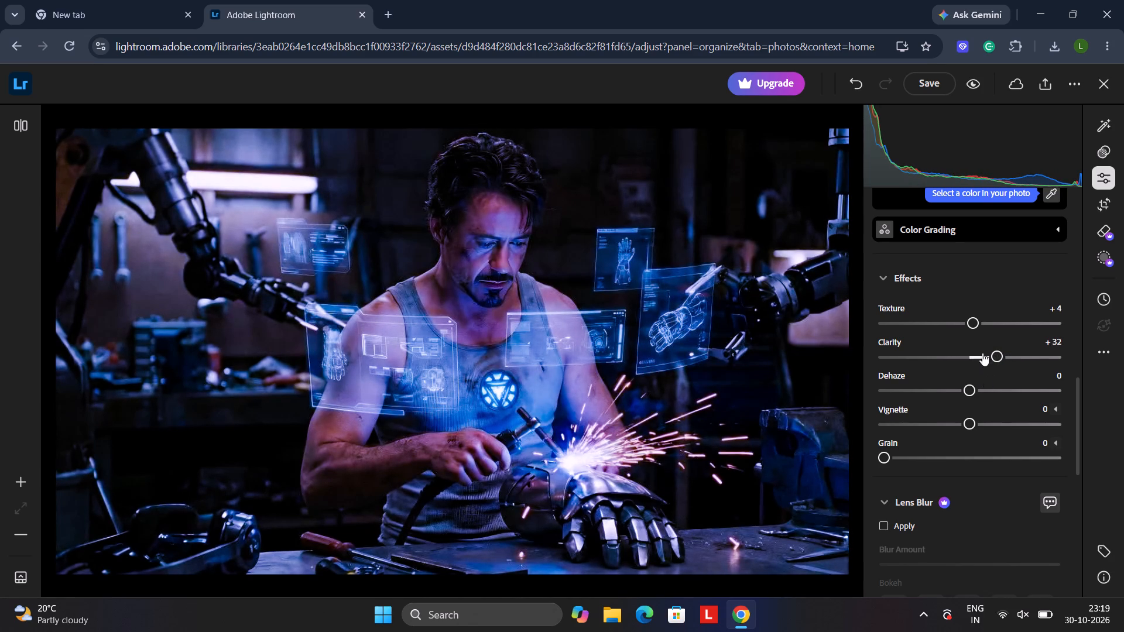
Set the photo's Texture to +10.
{"action": "left_click", "coordinate": [979, 322]}
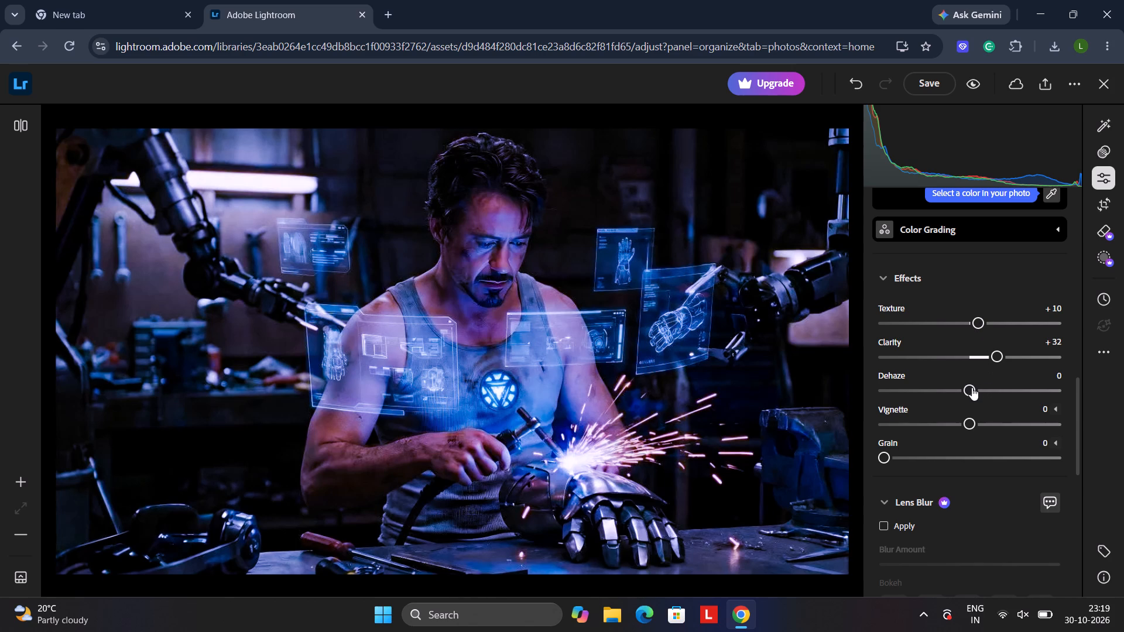
Try Dehaze at -75, set it to +18, and check the effect around the man's face.
{"action": "left_click_drag", "start_coordinate": [972, 387], "coordinate": [900, 393]}
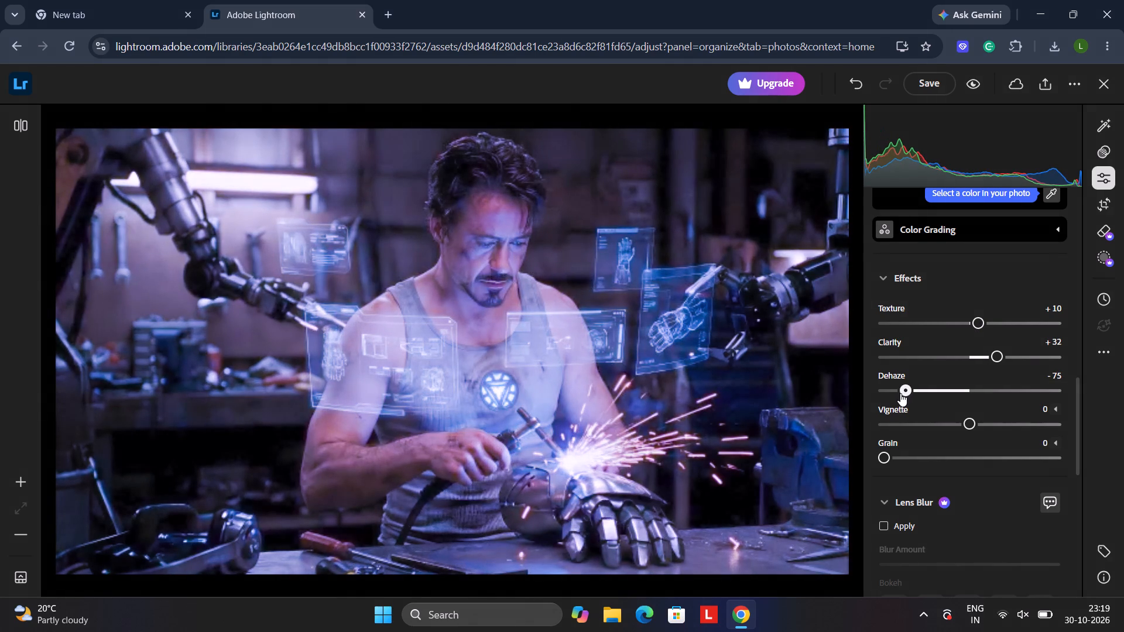
{"action": "left_click_drag", "start_coordinate": [900, 393], "coordinate": [899, 393]}
{"action": "left_click_drag", "start_coordinate": [962, 383], "coordinate": [986, 393]}
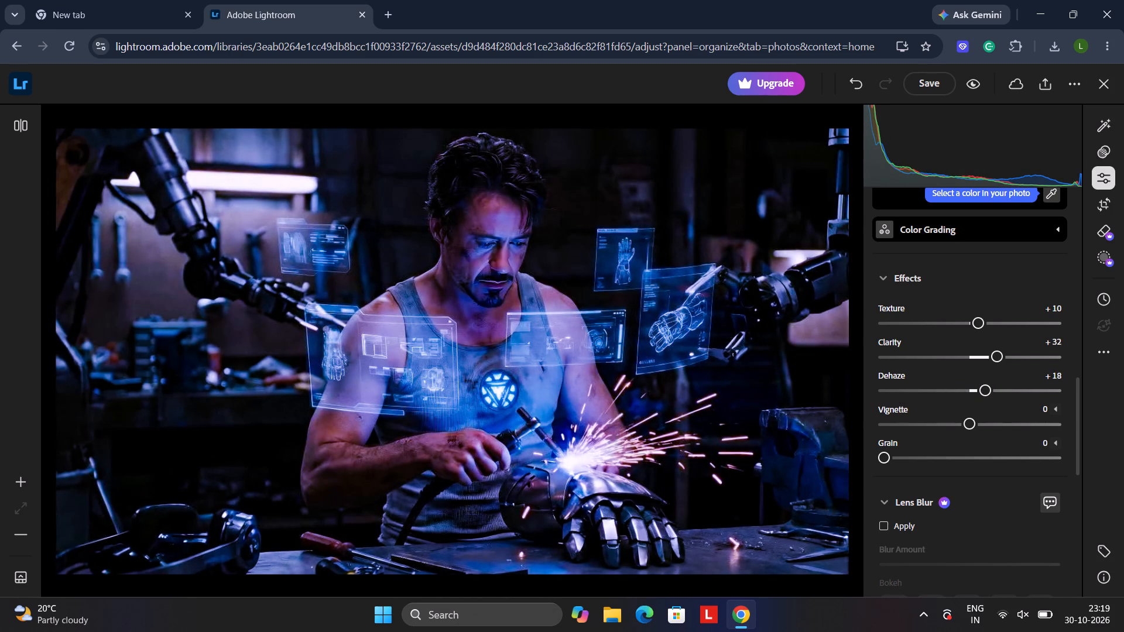
{"action": "left_click", "coordinate": [480, 275]}
{"action": "left_click", "coordinate": [480, 275]}
Try Vignette levels such as -48 and +47 on the photo and settle it on -18.
{"action": "left_click_drag", "start_coordinate": [974, 421], "coordinate": [926, 425]}
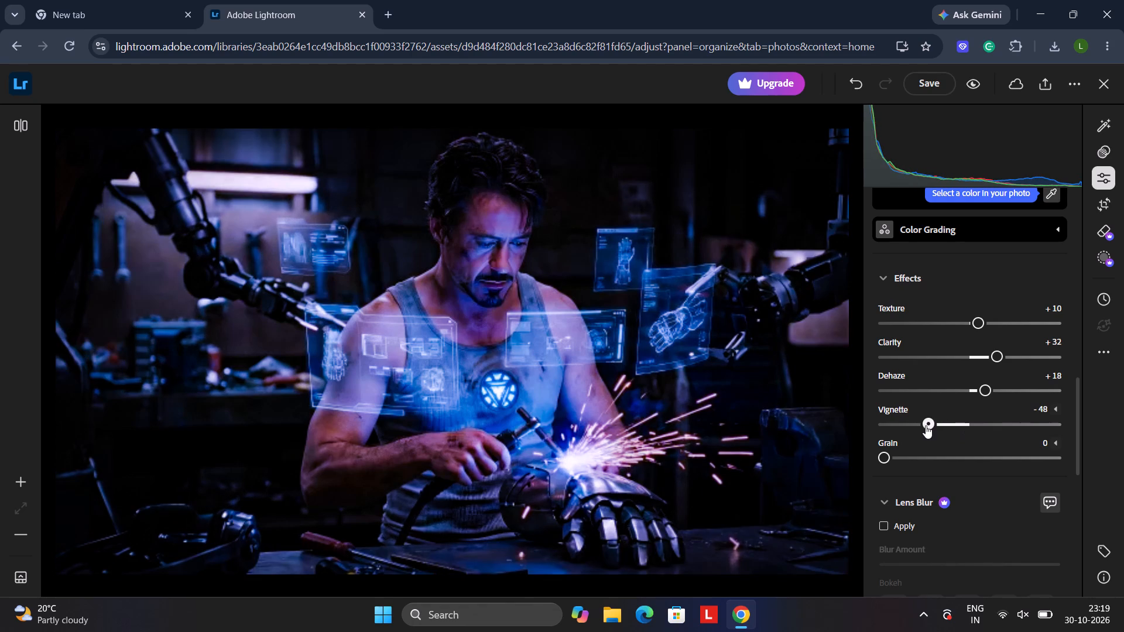
{"action": "left_click_drag", "start_coordinate": [926, 425], "coordinate": [1012, 419]}
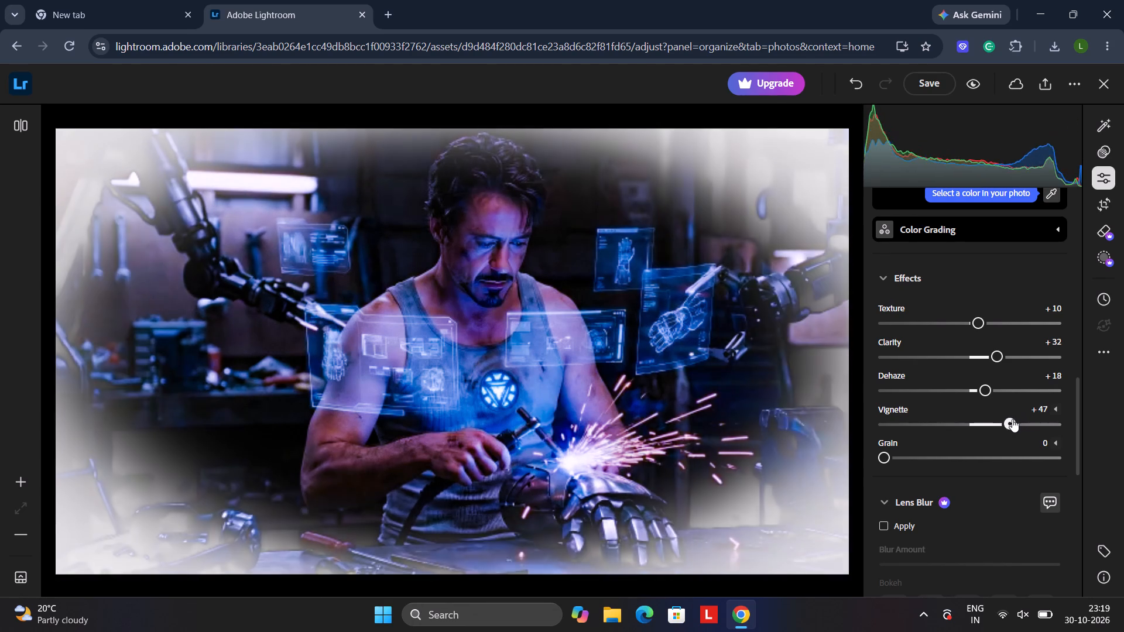
{"action": "left_click_drag", "start_coordinate": [1012, 419], "coordinate": [958, 420]}
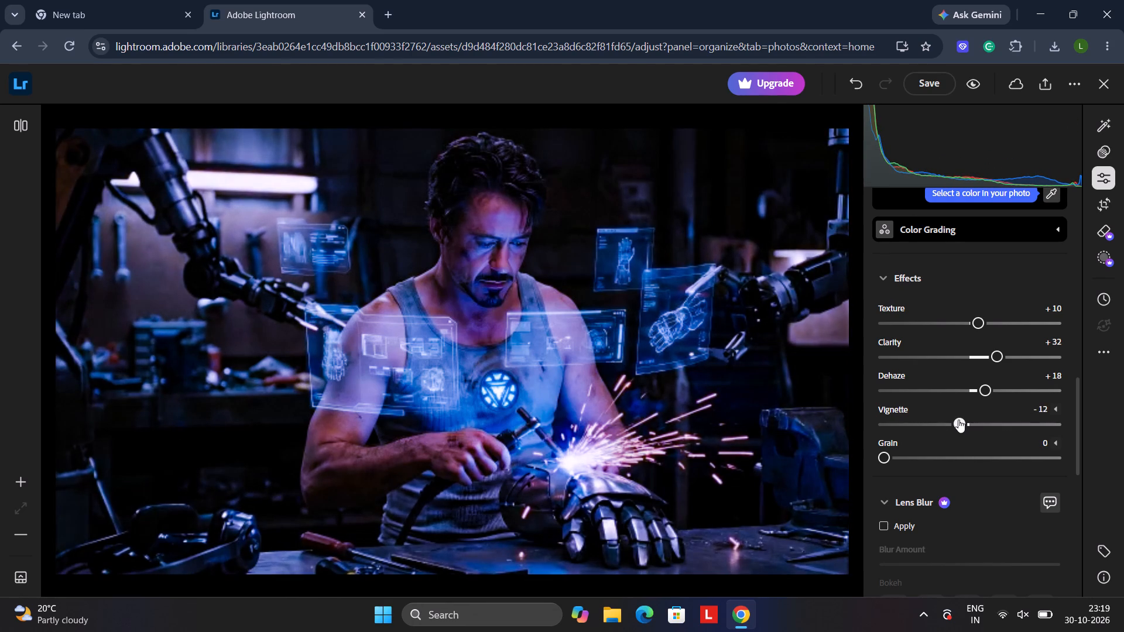
{"action": "left_click_drag", "start_coordinate": [958, 420], "coordinate": [952, 420]}
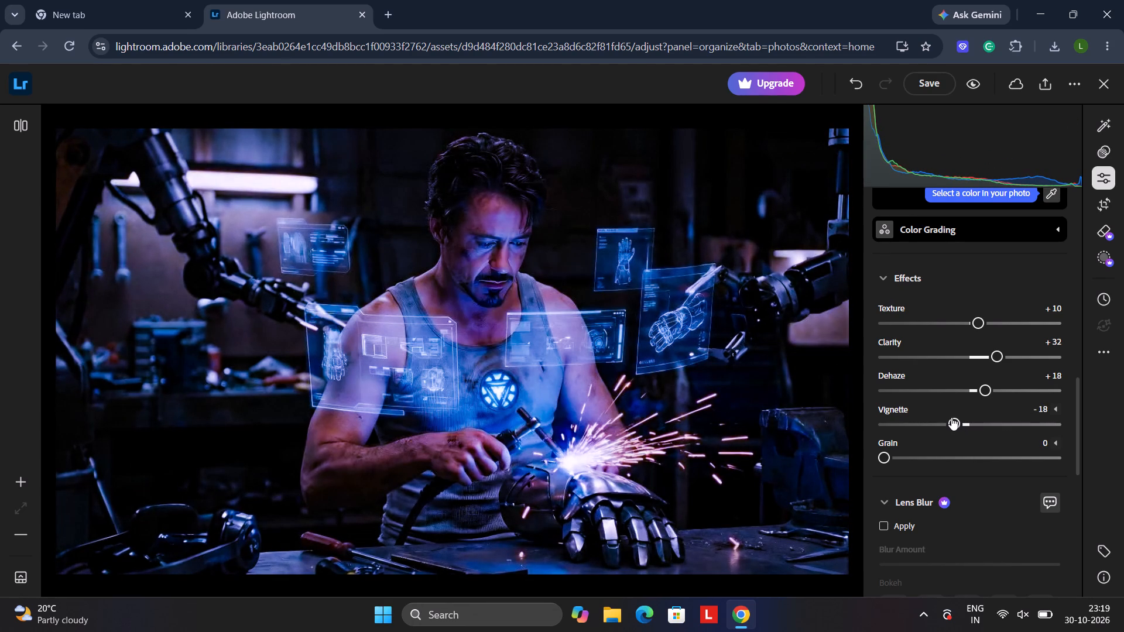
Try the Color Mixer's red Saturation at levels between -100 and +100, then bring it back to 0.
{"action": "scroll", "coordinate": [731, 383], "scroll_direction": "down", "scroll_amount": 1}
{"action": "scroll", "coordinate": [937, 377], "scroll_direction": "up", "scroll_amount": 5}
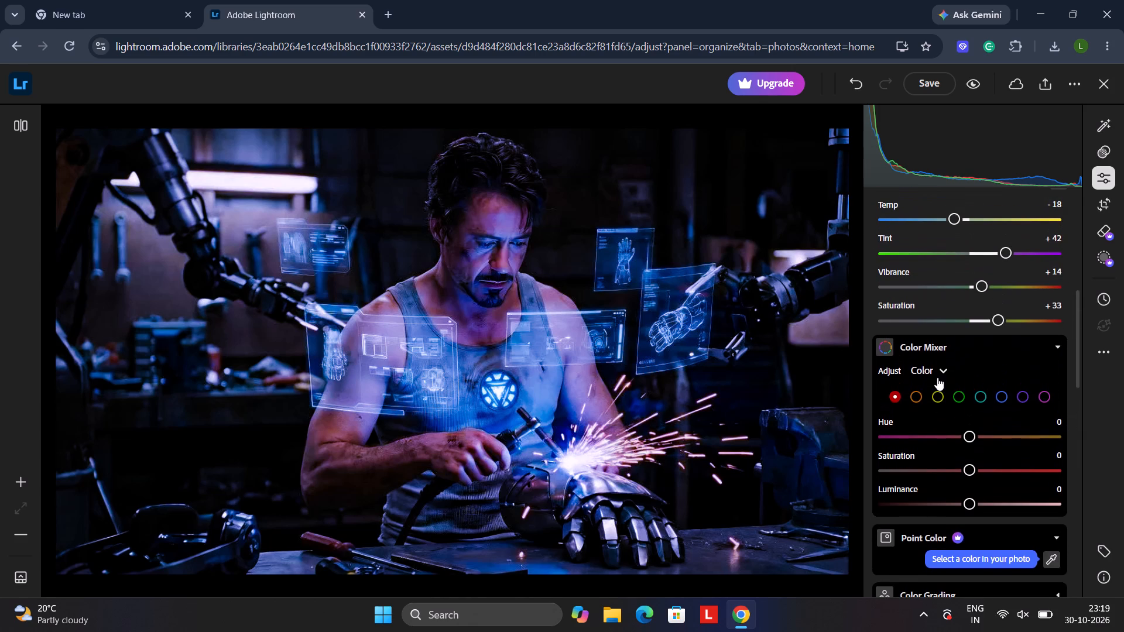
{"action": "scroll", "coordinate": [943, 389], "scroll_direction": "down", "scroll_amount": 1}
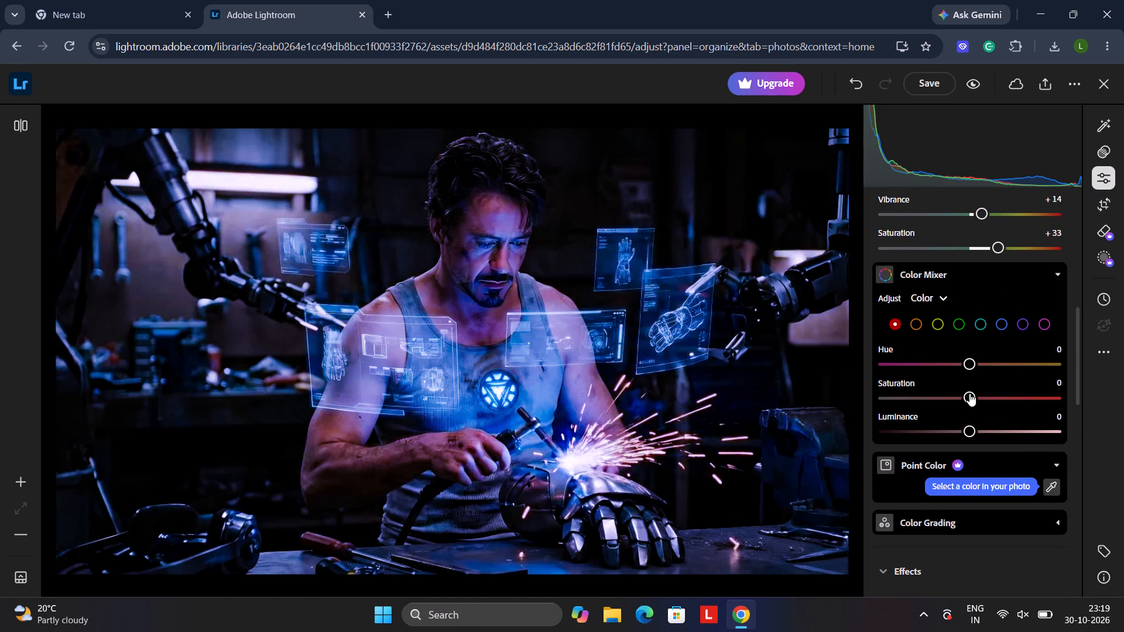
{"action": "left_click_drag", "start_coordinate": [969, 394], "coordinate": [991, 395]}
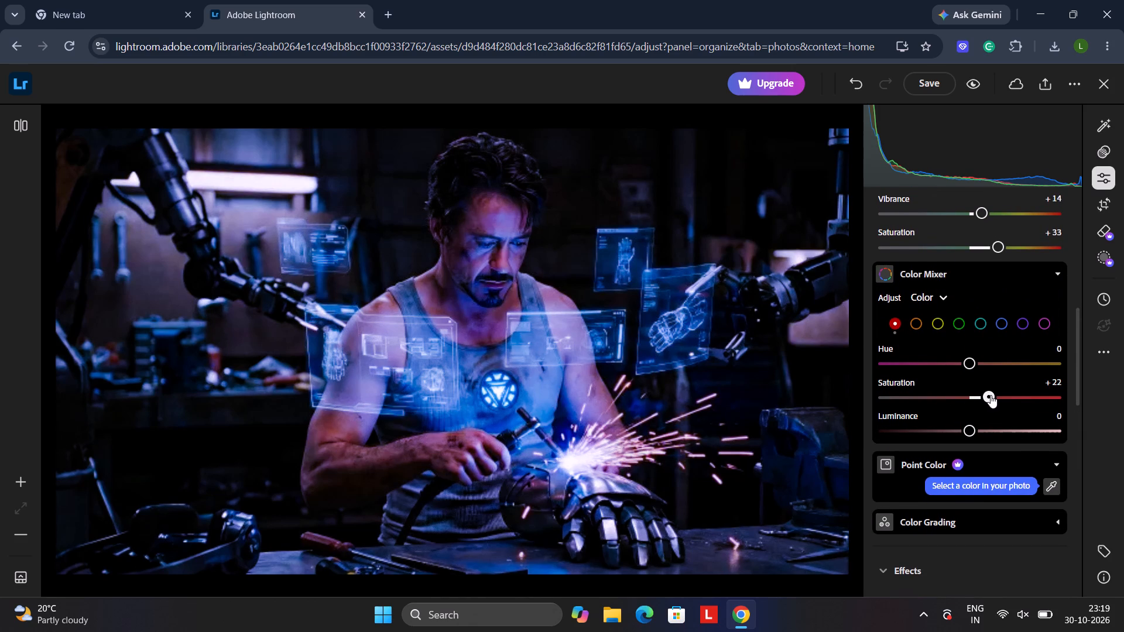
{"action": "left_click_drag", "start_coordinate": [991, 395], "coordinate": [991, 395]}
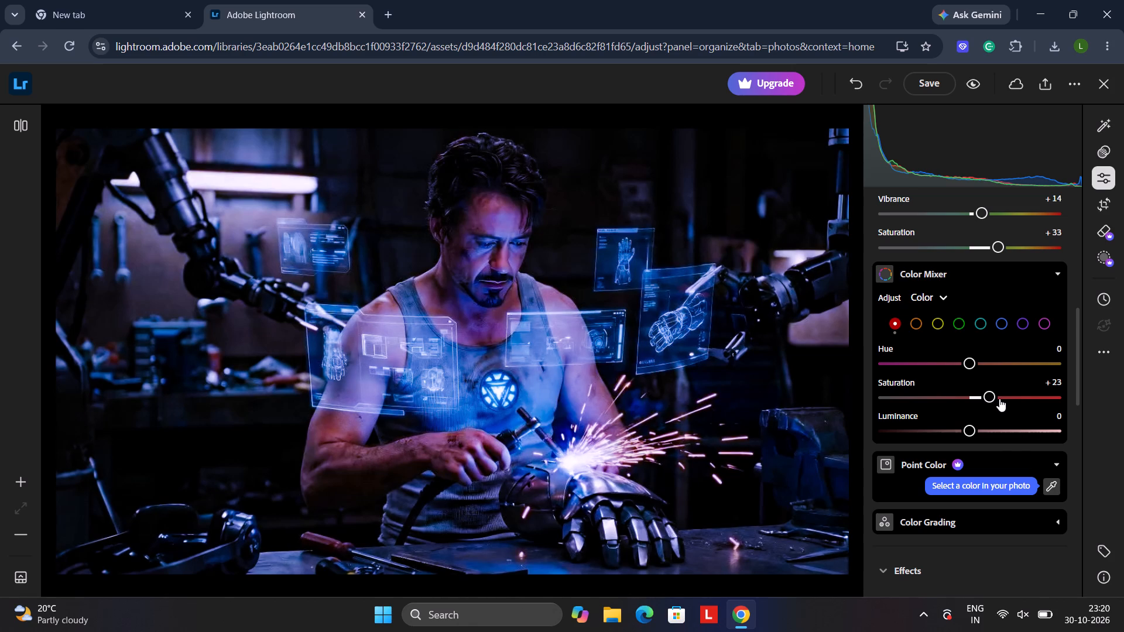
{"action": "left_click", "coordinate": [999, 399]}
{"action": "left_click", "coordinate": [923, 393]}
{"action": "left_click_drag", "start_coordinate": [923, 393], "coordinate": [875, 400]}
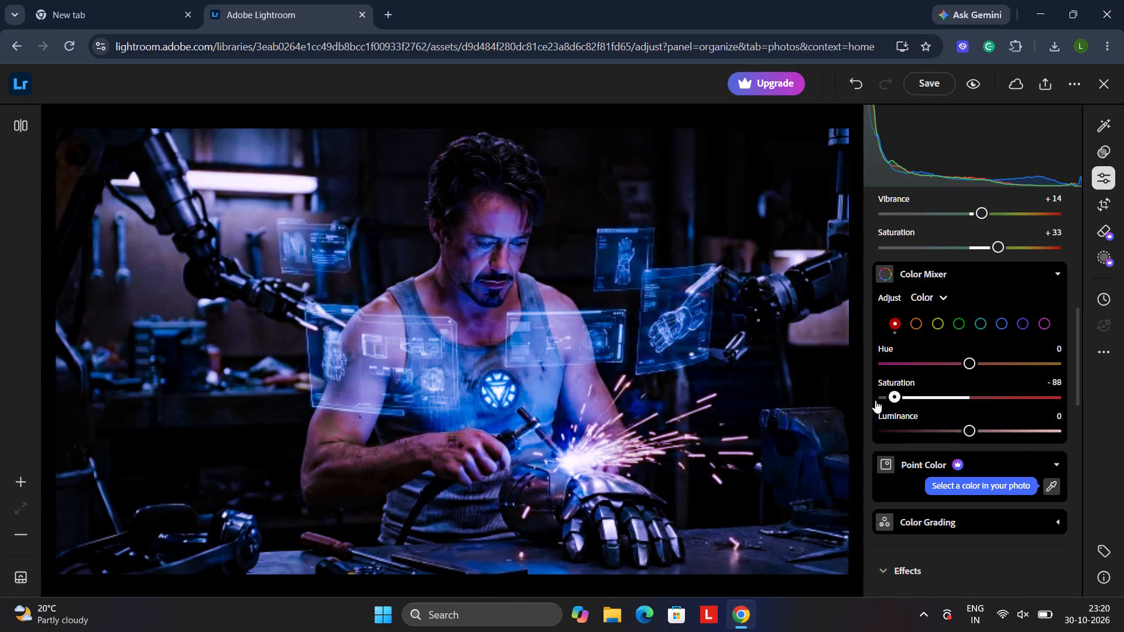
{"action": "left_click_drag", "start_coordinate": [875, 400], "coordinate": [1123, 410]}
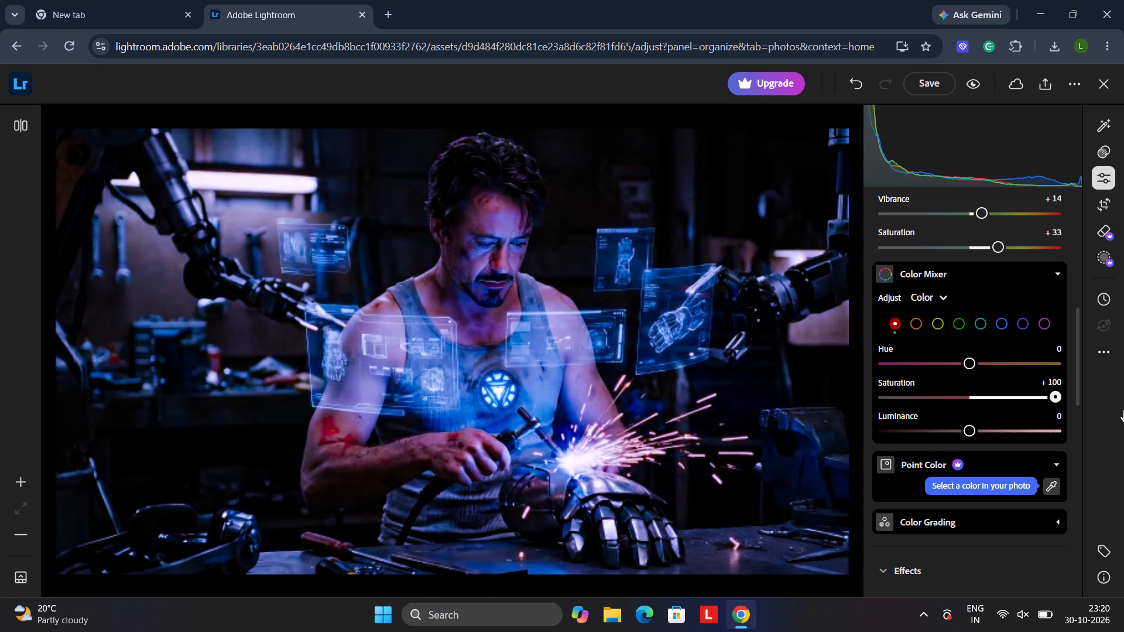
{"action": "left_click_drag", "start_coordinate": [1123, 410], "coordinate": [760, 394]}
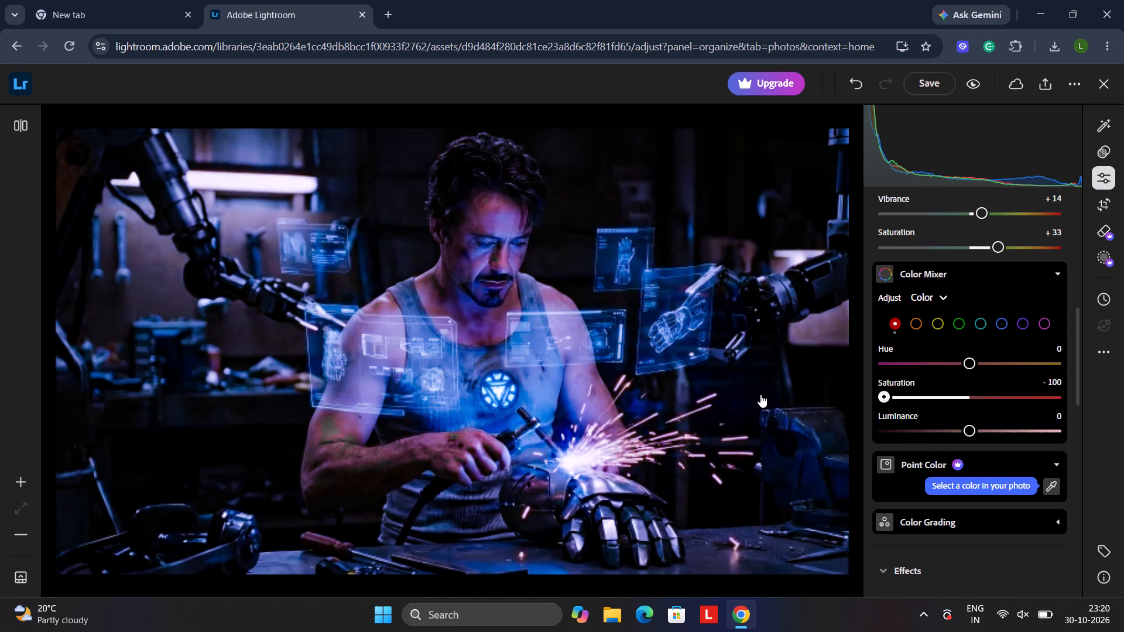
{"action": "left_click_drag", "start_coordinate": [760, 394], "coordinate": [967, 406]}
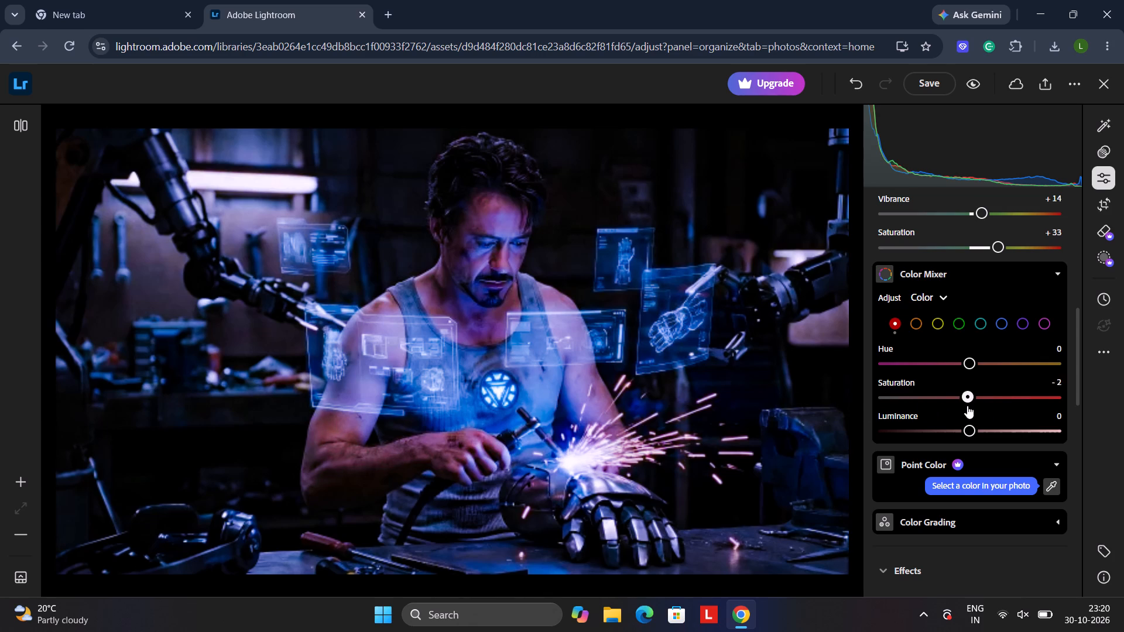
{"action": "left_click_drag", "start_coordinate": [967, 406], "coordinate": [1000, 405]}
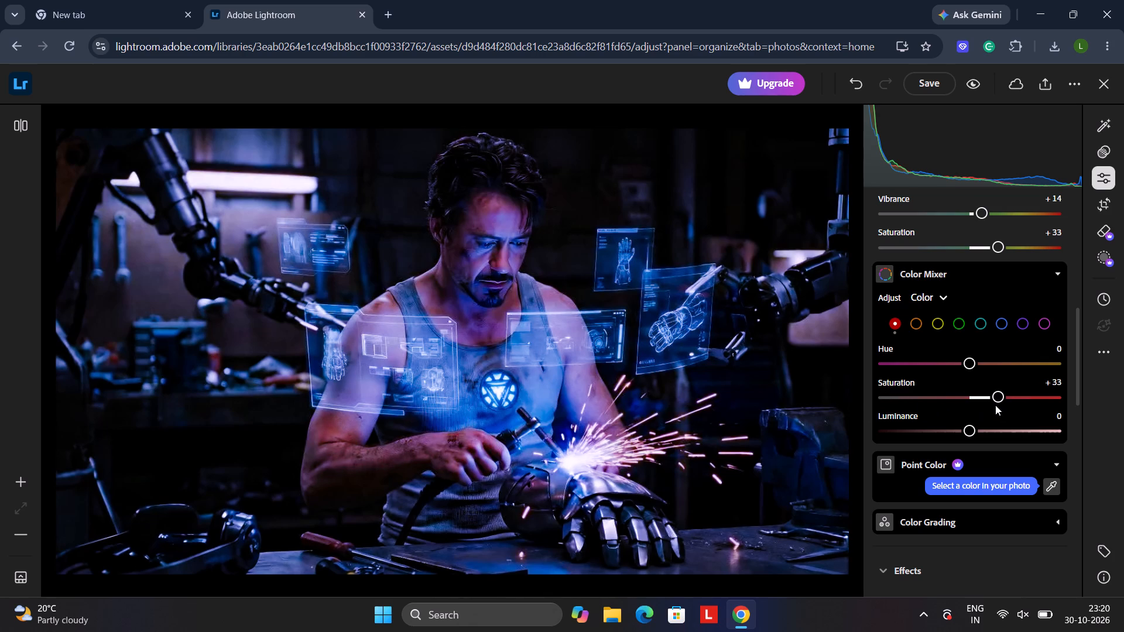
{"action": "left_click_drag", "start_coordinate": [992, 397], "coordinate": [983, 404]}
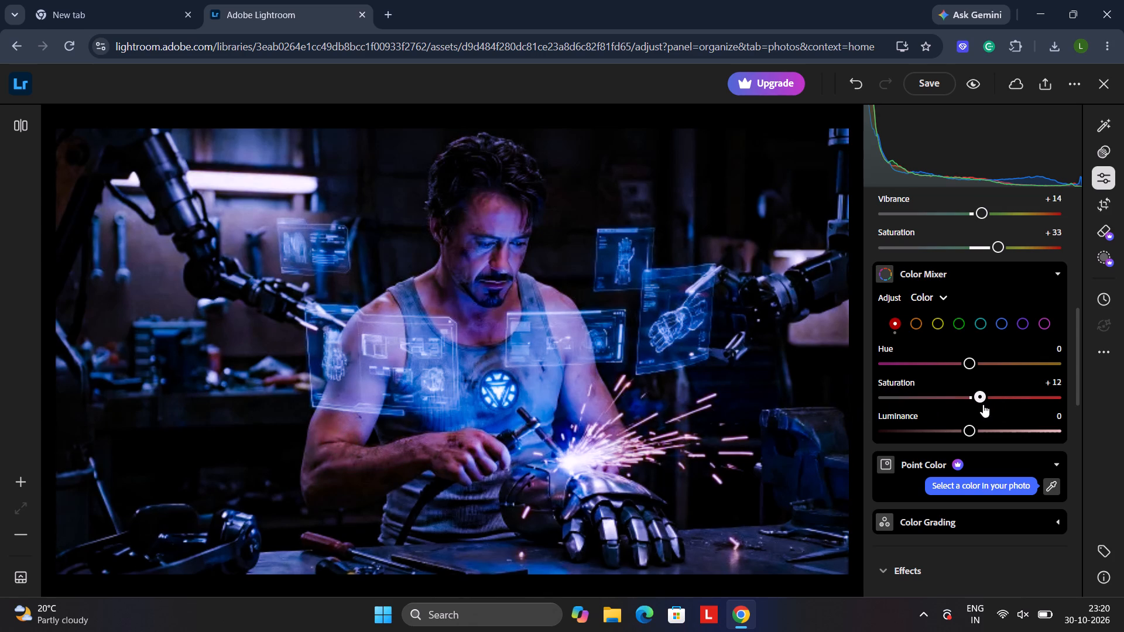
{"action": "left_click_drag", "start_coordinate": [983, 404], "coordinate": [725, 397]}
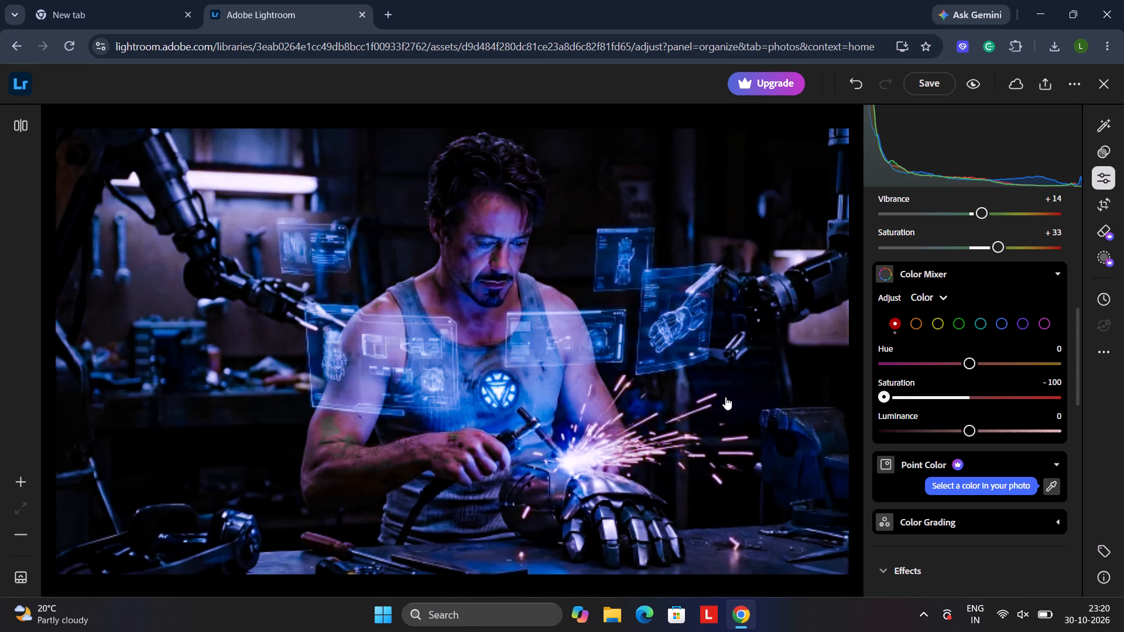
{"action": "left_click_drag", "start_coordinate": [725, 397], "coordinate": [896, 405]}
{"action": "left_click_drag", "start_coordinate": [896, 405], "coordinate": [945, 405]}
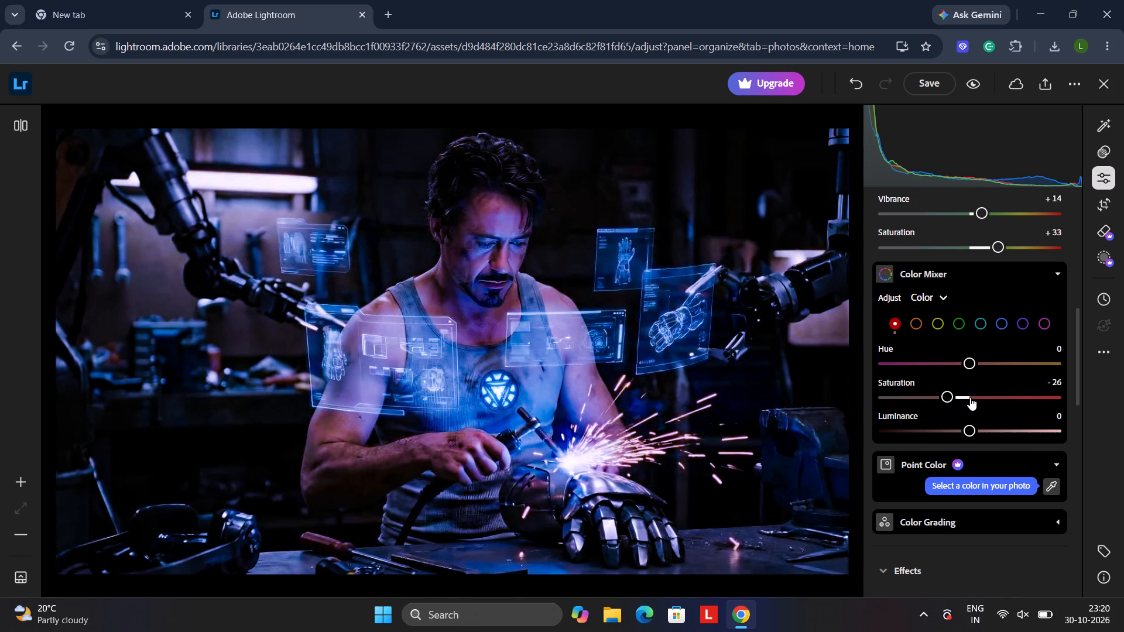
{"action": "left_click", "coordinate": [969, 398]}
Try the Color Mixer's red Luminance up to +100 and settle it on +28.
{"action": "left_click_drag", "start_coordinate": [973, 427], "coordinate": [1070, 444]}
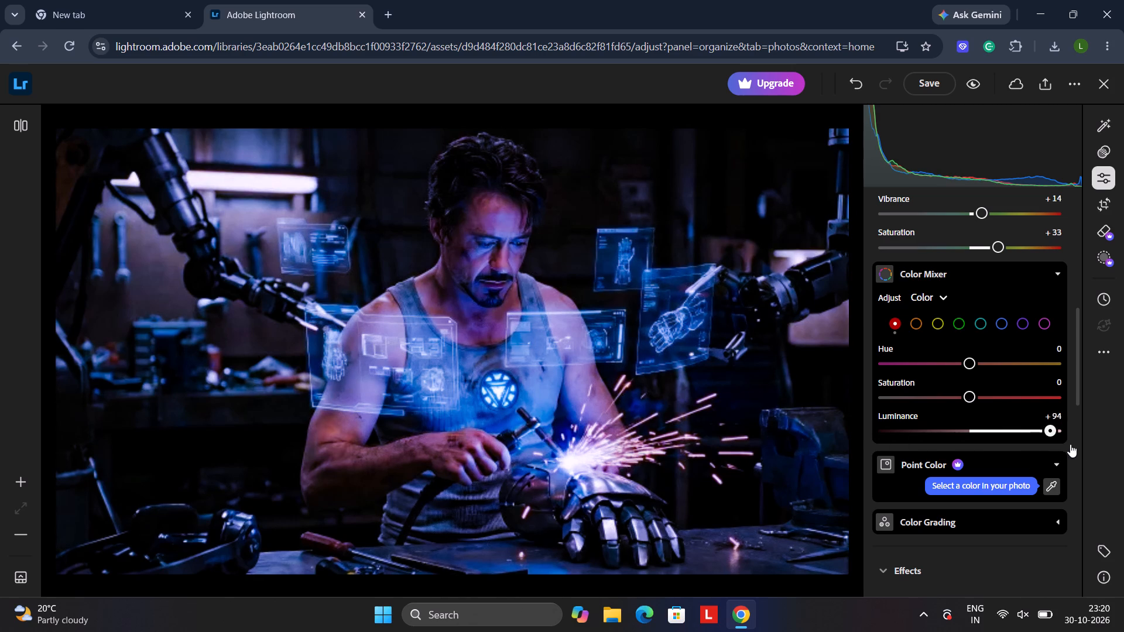
{"action": "left_click_drag", "start_coordinate": [1070, 444], "coordinate": [1084, 445]}
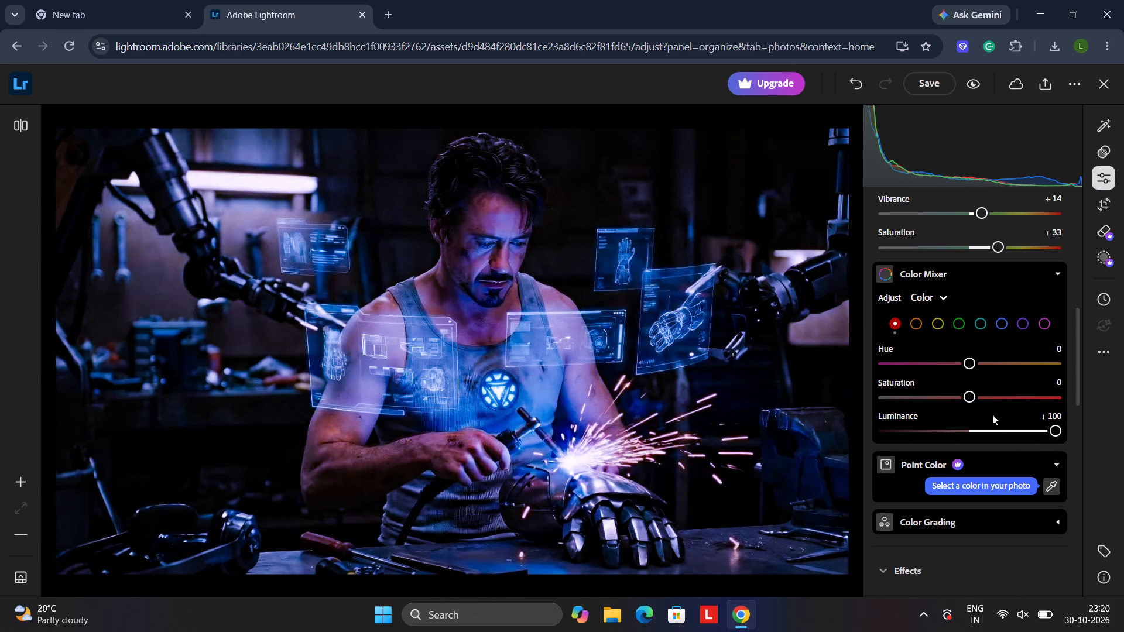
{"action": "left_click", "coordinate": [996, 431]}
{"action": "left_click", "coordinate": [982, 431]}
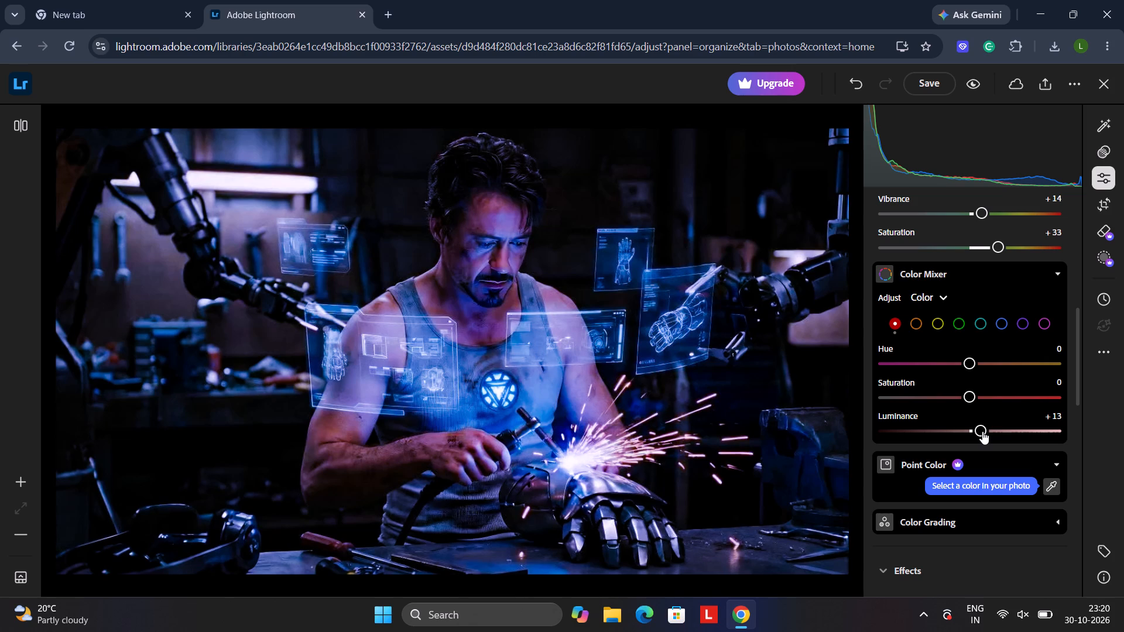
{"action": "left_click", "coordinate": [995, 430]}
Set the Color Mixer's red Hue to -100.
{"action": "left_click_drag", "start_coordinate": [971, 366], "coordinate": [852, 371]}
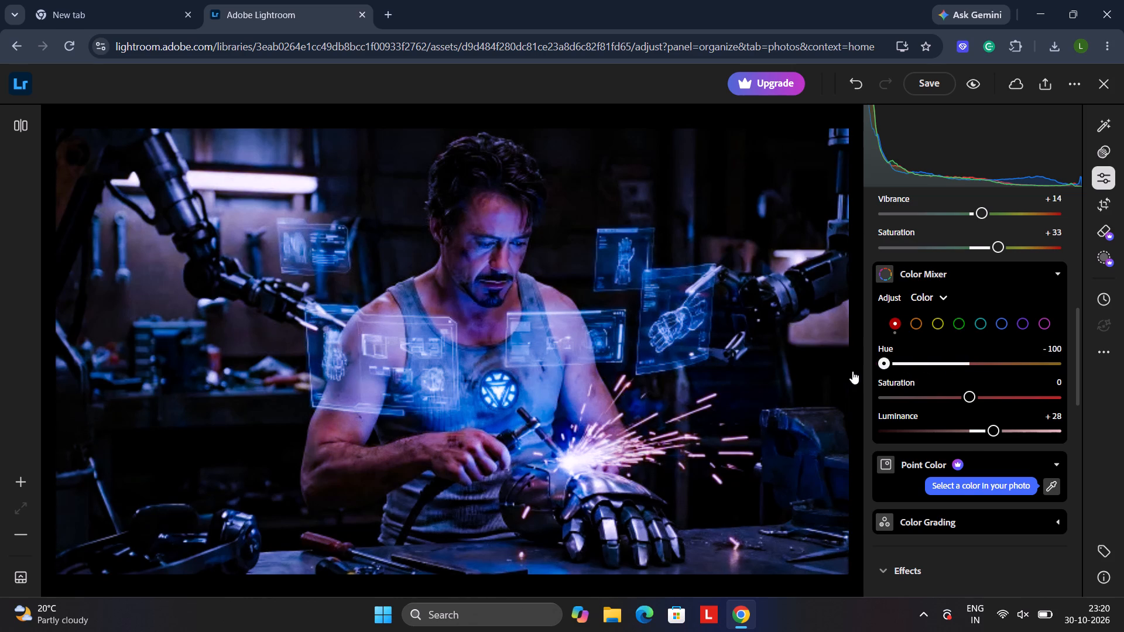
{"action": "left_click_drag", "start_coordinate": [852, 371], "coordinate": [801, 382]}
{"action": "left_click_drag", "start_coordinate": [801, 382], "coordinate": [845, 386]}
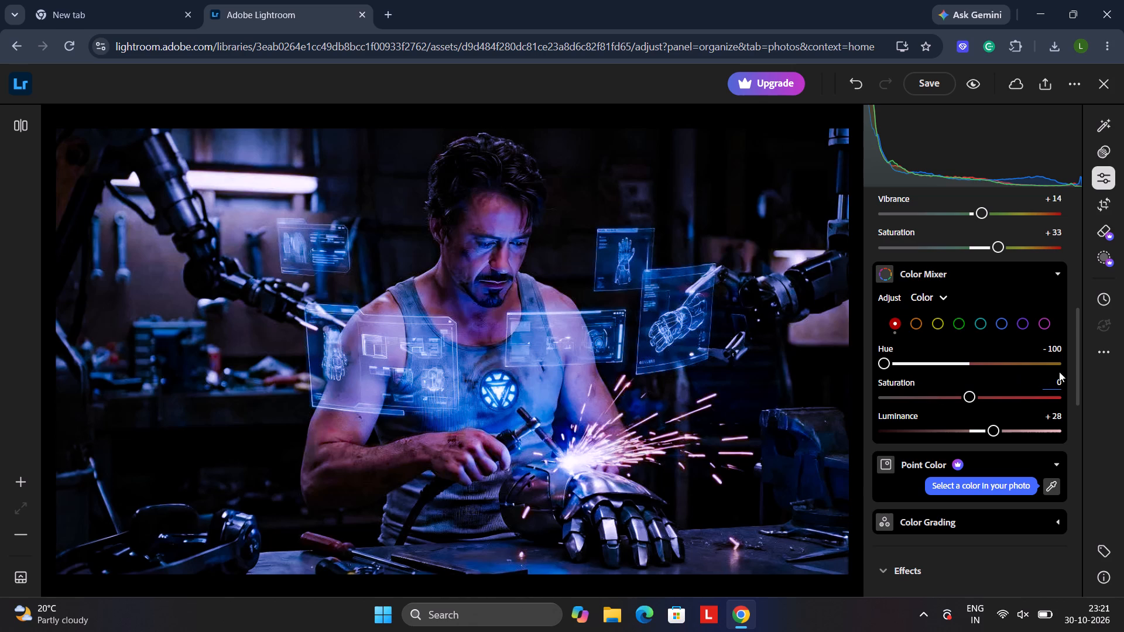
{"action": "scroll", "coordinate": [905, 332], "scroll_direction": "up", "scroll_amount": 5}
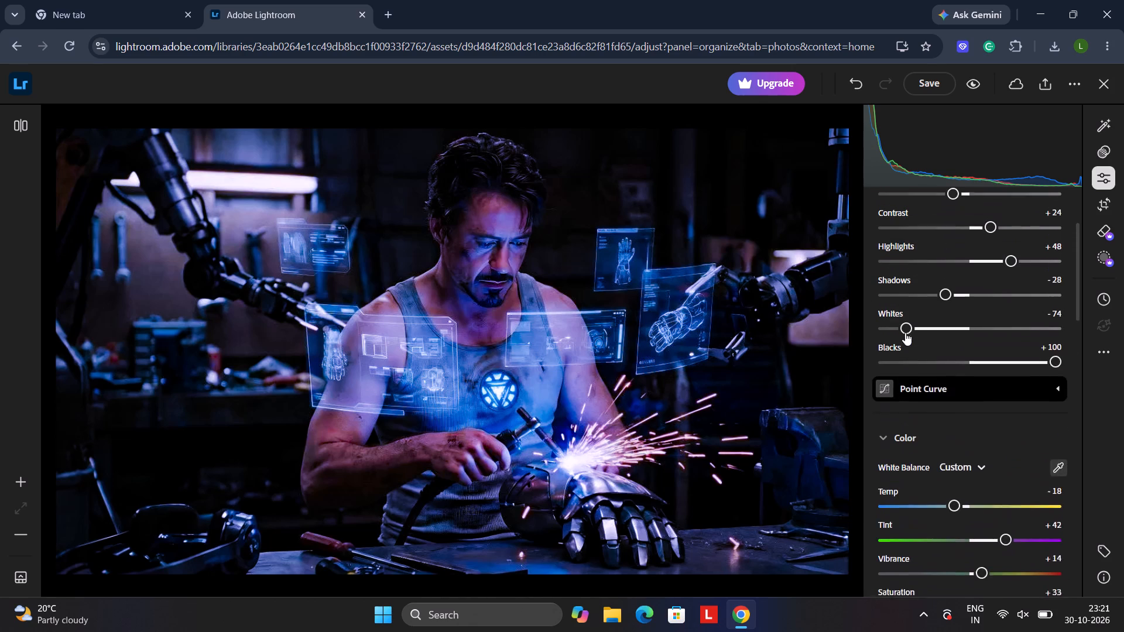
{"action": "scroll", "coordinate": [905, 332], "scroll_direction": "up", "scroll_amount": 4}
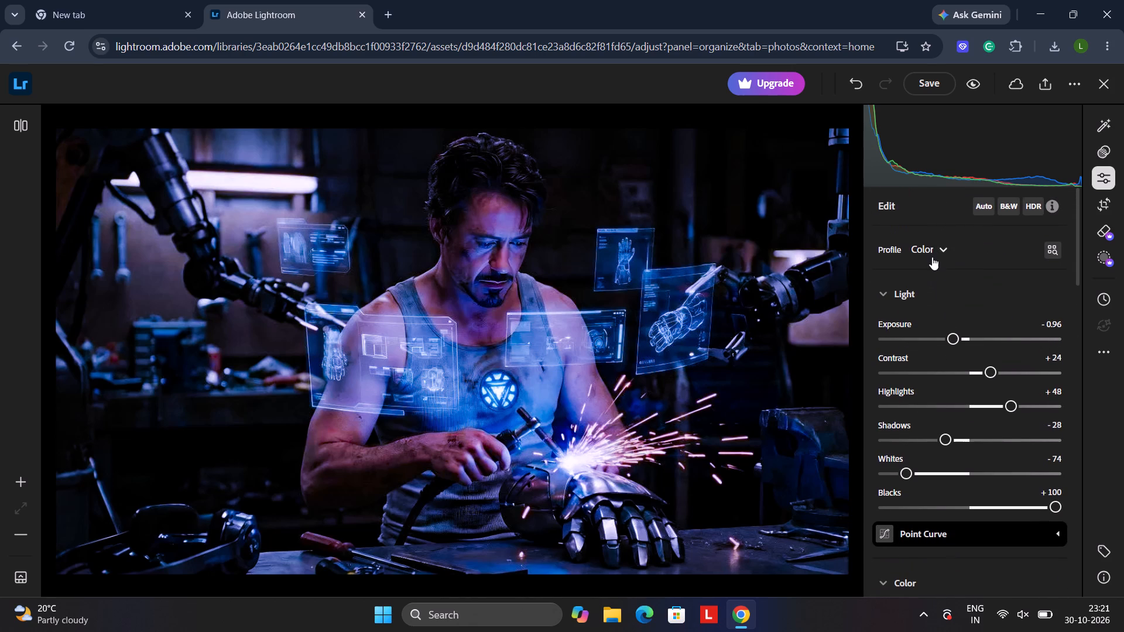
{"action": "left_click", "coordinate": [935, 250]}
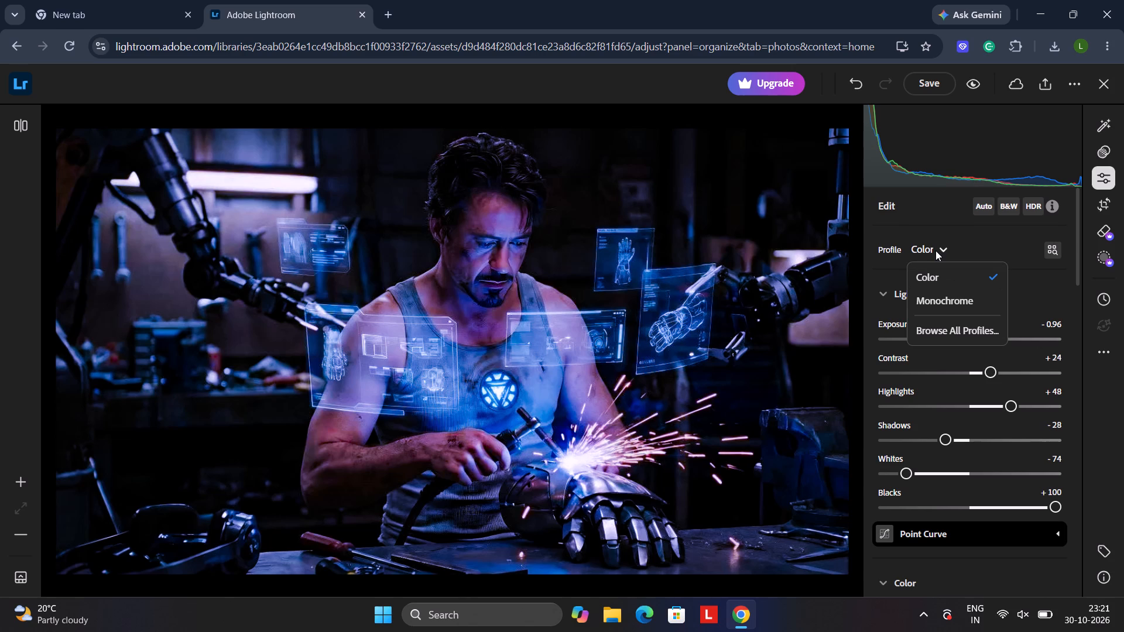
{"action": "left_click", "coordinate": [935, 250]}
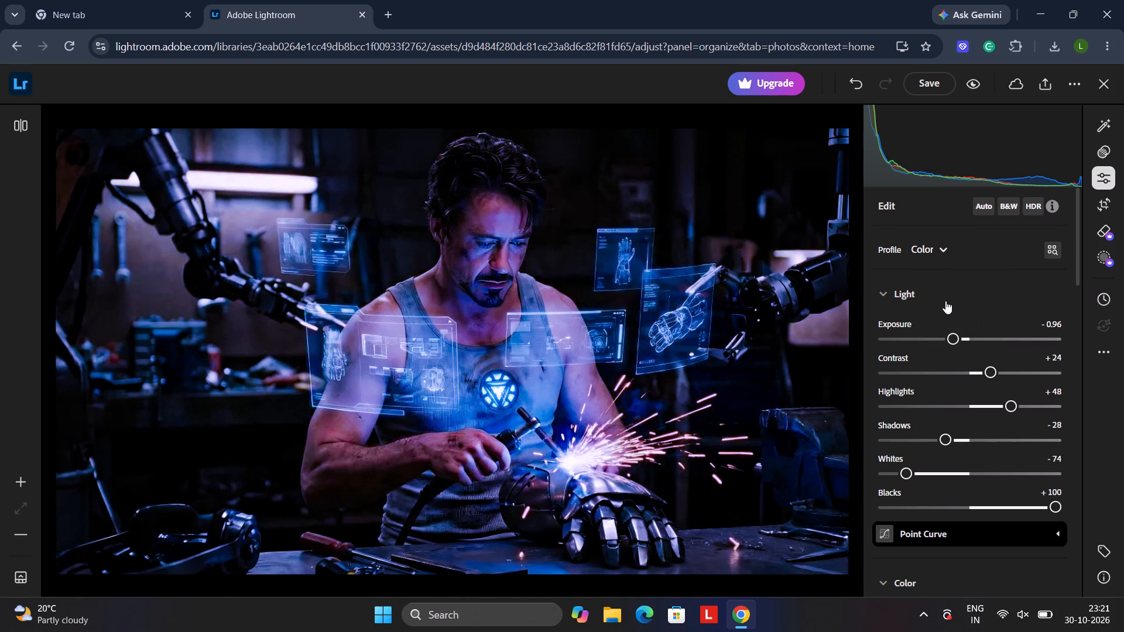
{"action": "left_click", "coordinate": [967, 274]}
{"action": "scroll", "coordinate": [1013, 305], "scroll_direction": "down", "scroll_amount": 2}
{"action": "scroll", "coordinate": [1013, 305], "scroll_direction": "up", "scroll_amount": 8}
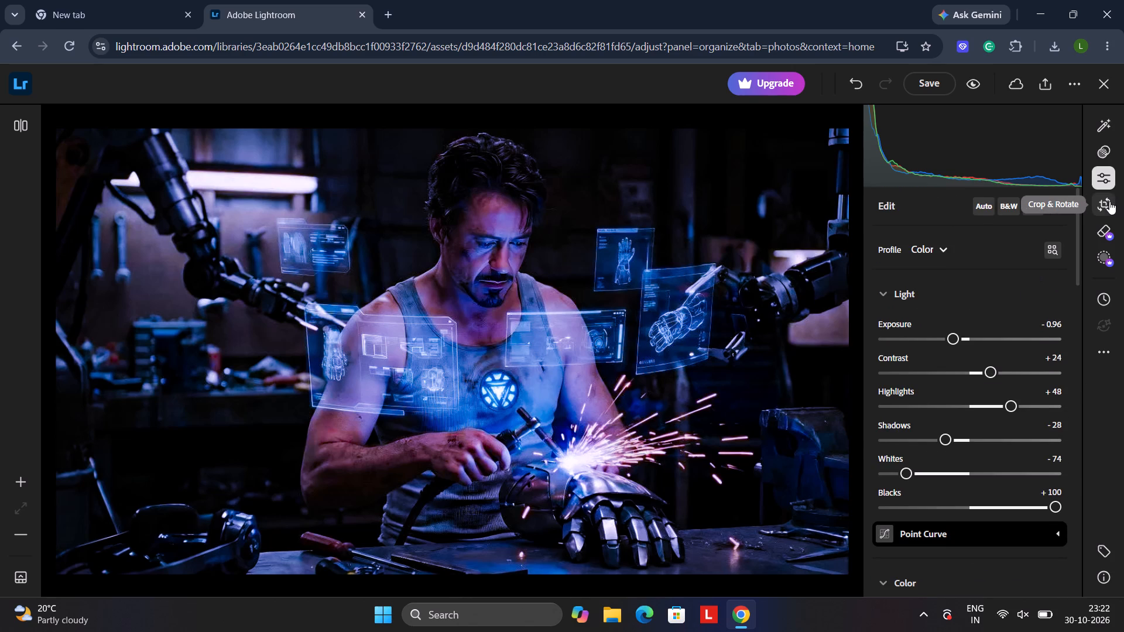
Try Blacks levels including -100, -36, +48 and +100 on the photo, bringing it to +53.
{"action": "scroll", "coordinate": [1005, 342], "scroll_direction": "down", "scroll_amount": 2}
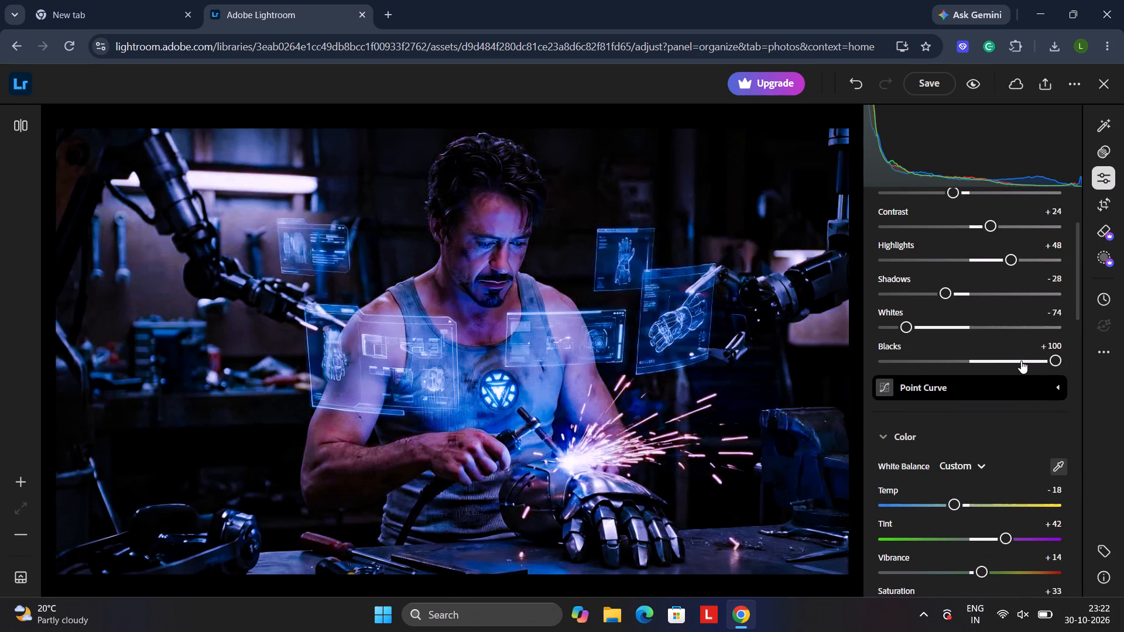
{"action": "left_click_drag", "start_coordinate": [1021, 359], "coordinate": [839, 358]}
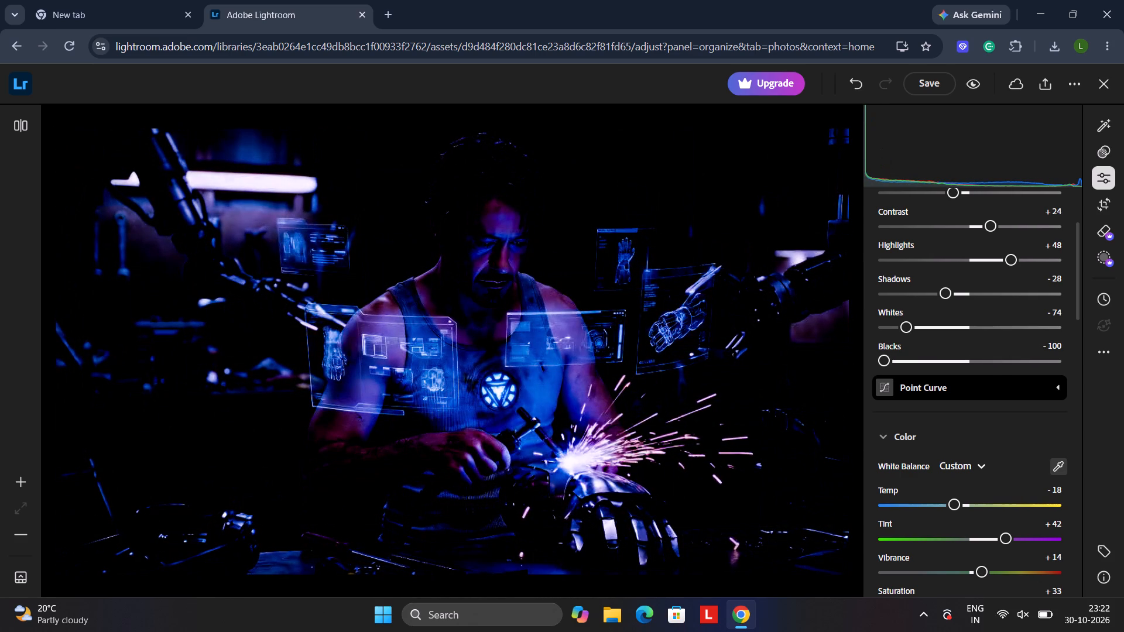
{"action": "left_click", "coordinate": [936, 358]}
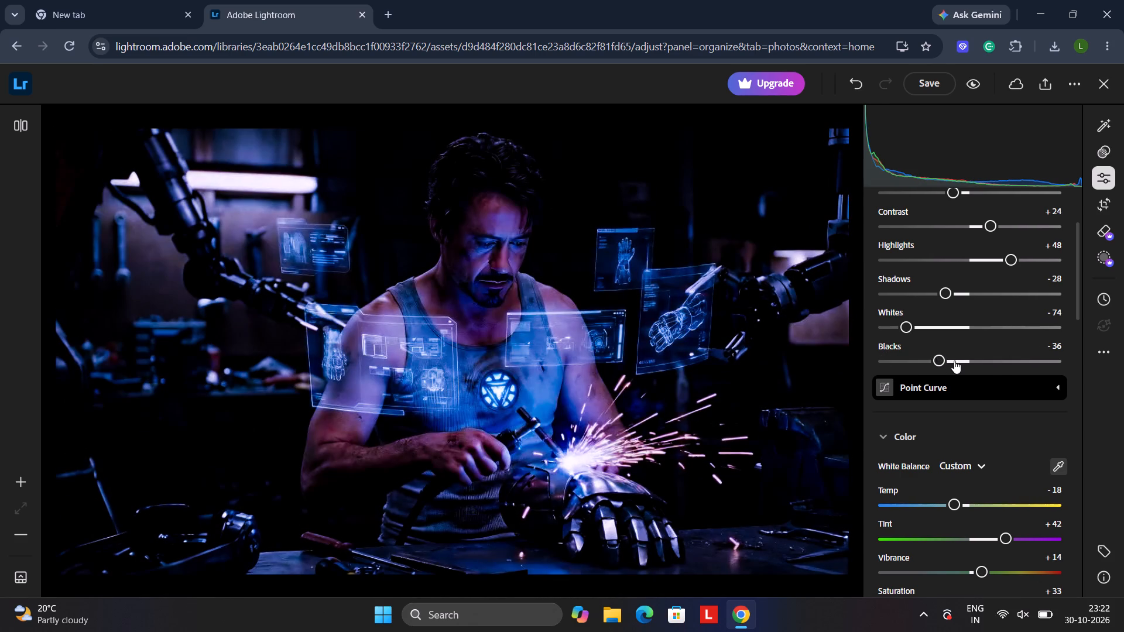
{"action": "left_click", "coordinate": [954, 360]}
{"action": "left_click", "coordinate": [974, 363]}
{"action": "double_click", "coordinate": [991, 365]}
{"action": "left_click", "coordinate": [1009, 366]}
{"action": "left_click", "coordinate": [1013, 366]}
{"action": "left_click", "coordinate": [1023, 368]}
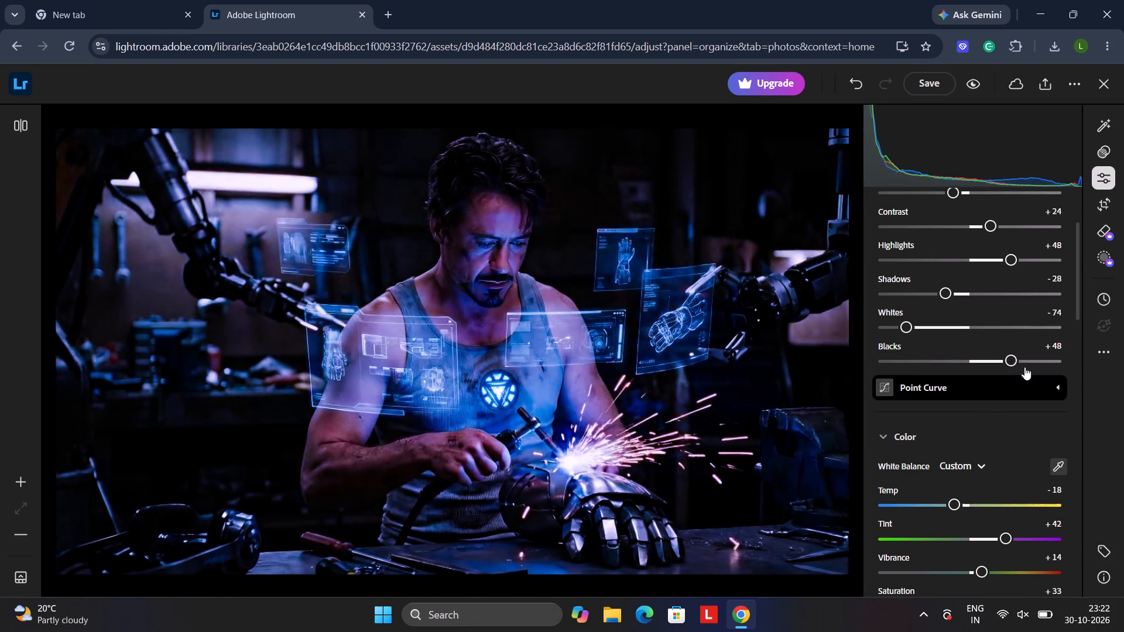
{"action": "left_click", "coordinate": [1026, 364]}
{"action": "left_click_drag", "start_coordinate": [1032, 362], "coordinate": [1102, 360]}
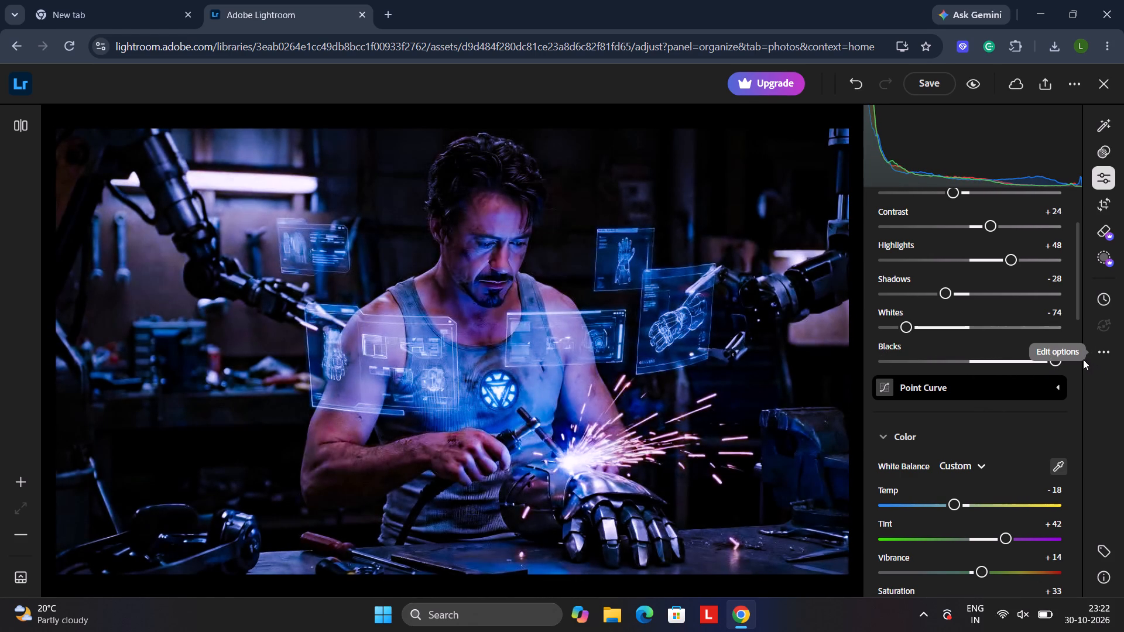
{"action": "left_click_drag", "start_coordinate": [1044, 360], "coordinate": [1021, 358]}
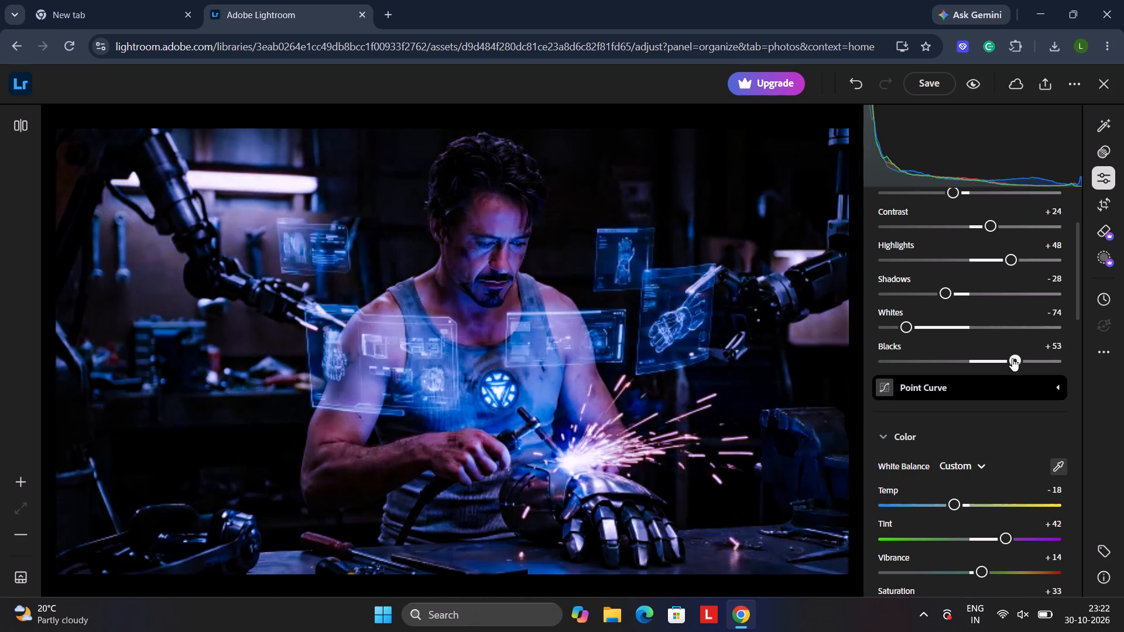
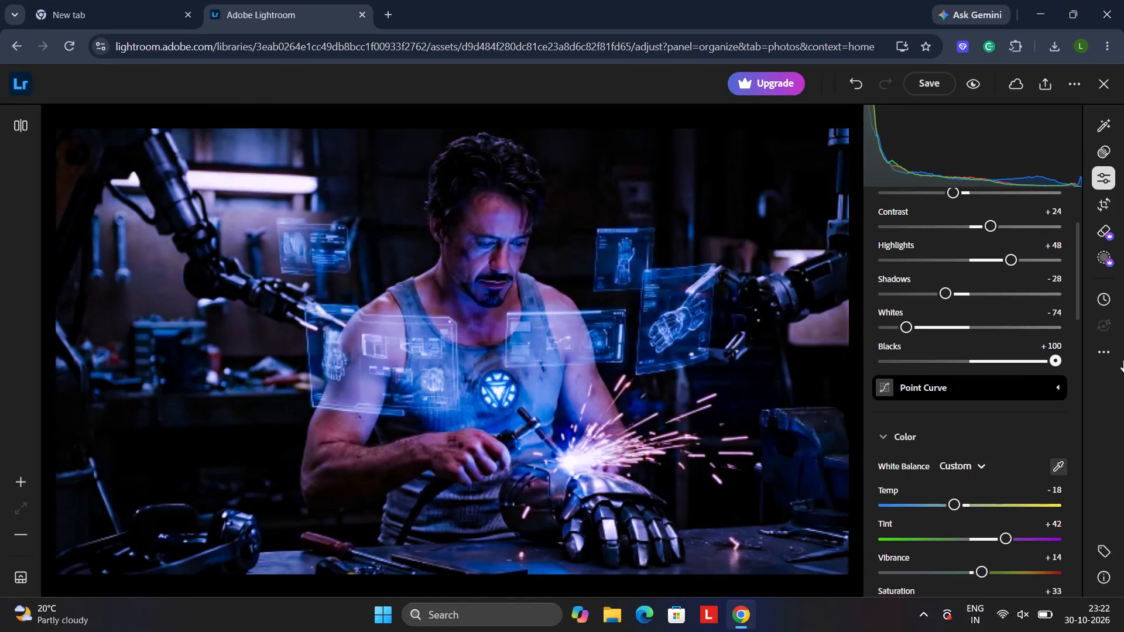
Try Blacks levels including +28 and -34 on the photo, settling it on +100.
{"action": "left_click_drag", "start_coordinate": [1017, 352], "coordinate": [996, 355]}
{"action": "left_click", "coordinate": [996, 355]}
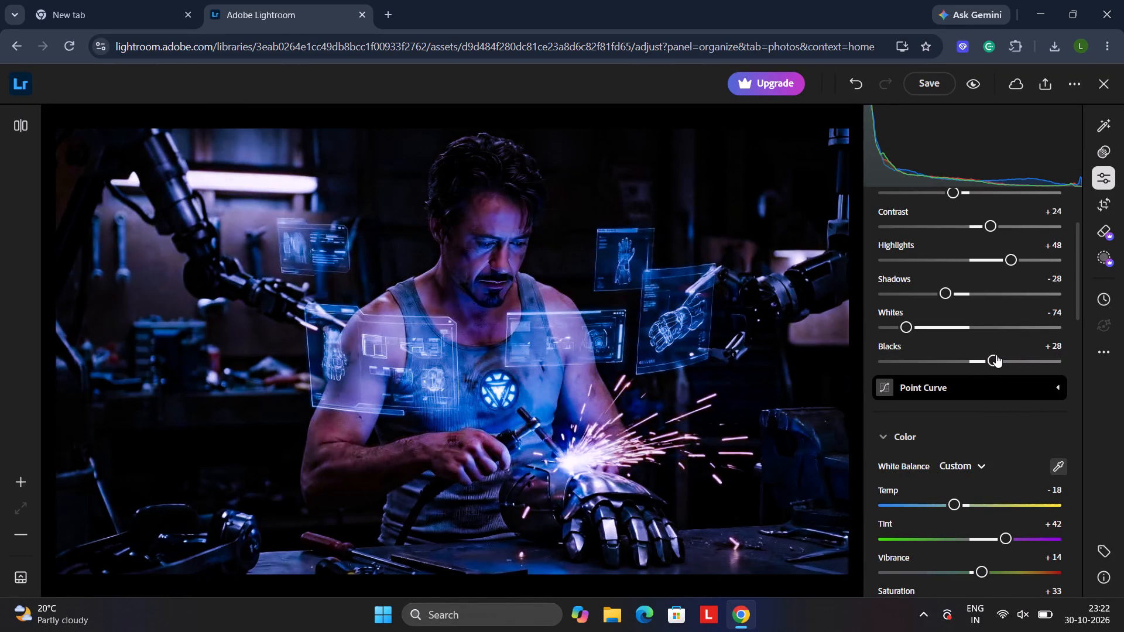
{"action": "left_click_drag", "start_coordinate": [996, 355], "coordinate": [934, 360]}
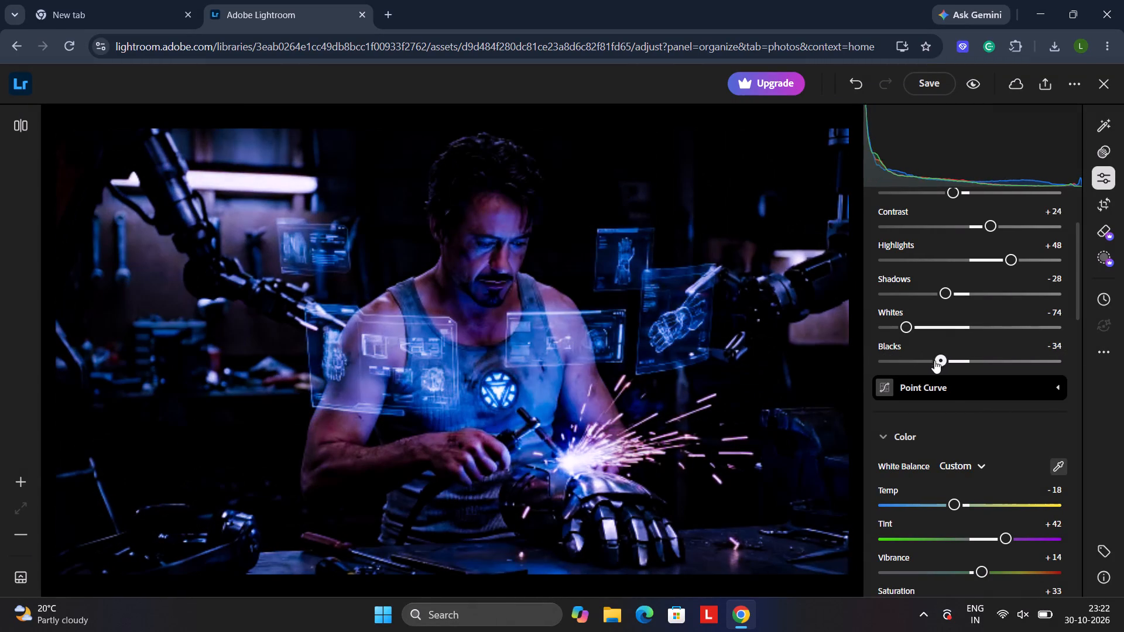
{"action": "left_click_drag", "start_coordinate": [934, 360], "coordinate": [1123, 383]}
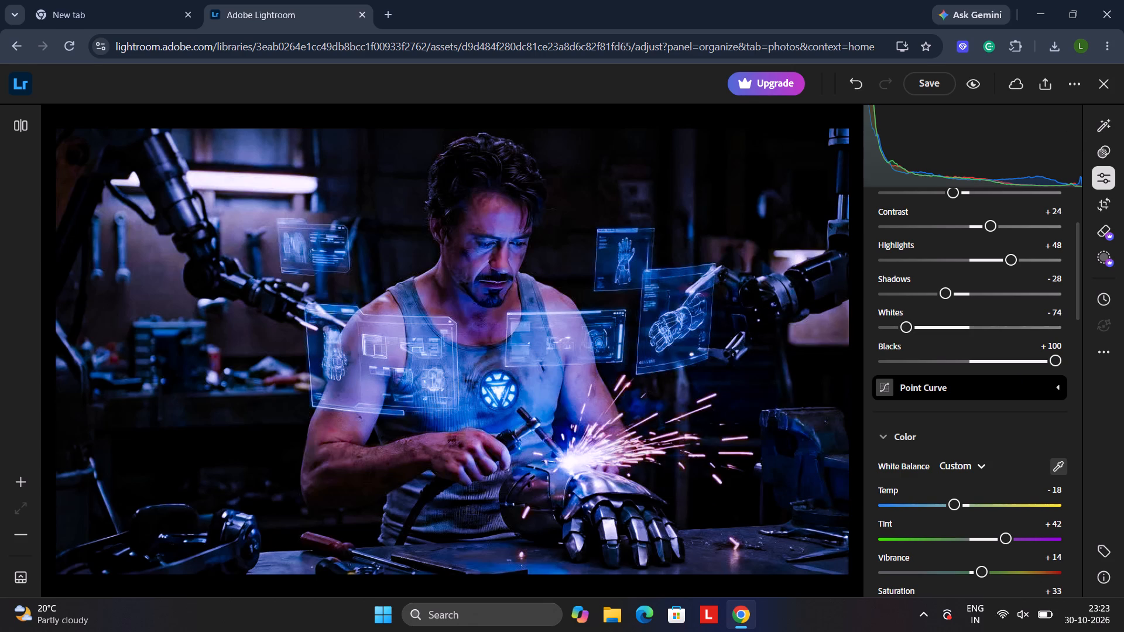
{"action": "left_click", "coordinate": [501, 290]}
{"action": "left_click", "coordinate": [485, 257]}
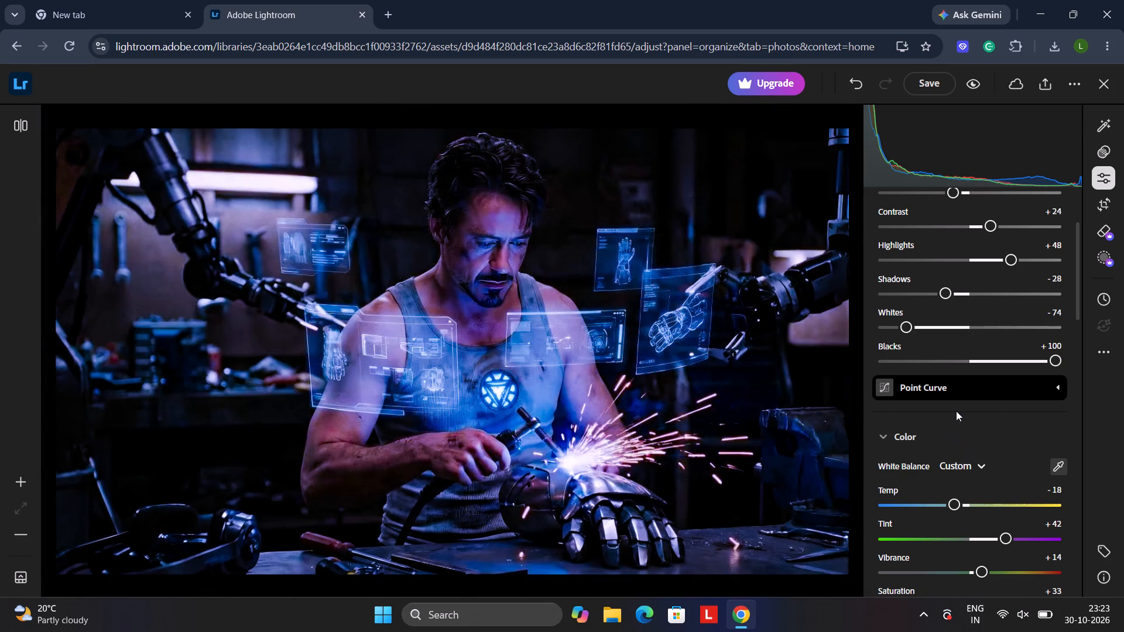
{"action": "left_click", "coordinate": [956, 411]}
Raise Vibrance through +43 and +42 to +53 and save the edits.
{"action": "scroll", "coordinate": [948, 414], "scroll_direction": "down", "scroll_amount": 3}
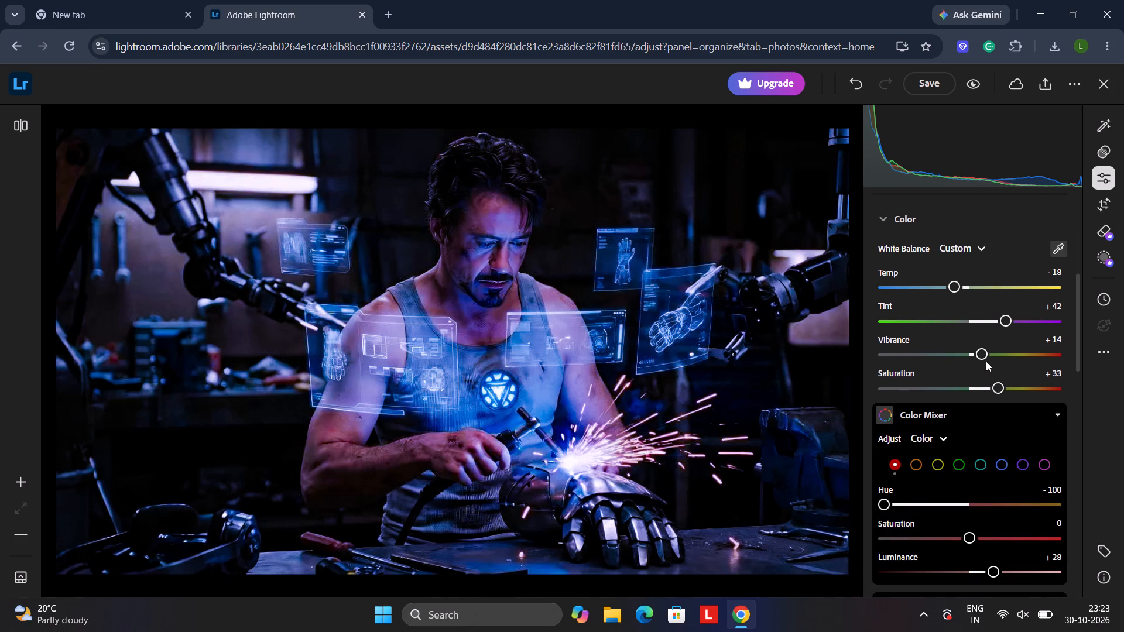
{"action": "left_click_drag", "start_coordinate": [984, 355], "coordinate": [1009, 351]}
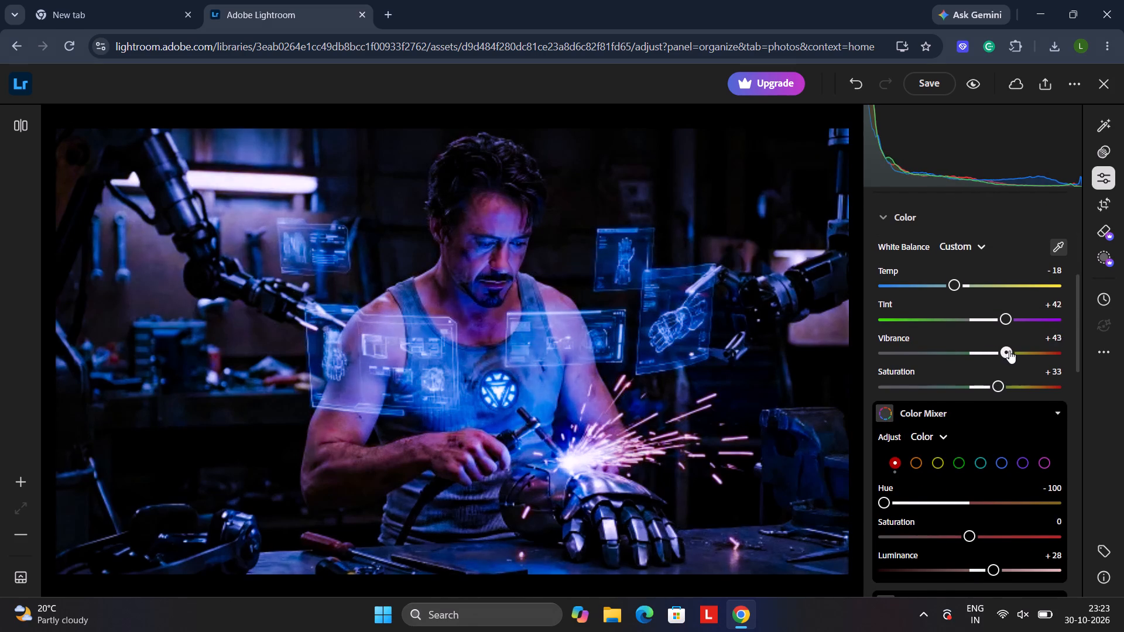
{"action": "left_click_drag", "start_coordinate": [1009, 351], "coordinate": [1008, 358]}
{"action": "left_click_drag", "start_coordinate": [1008, 358], "coordinate": [1019, 355]}
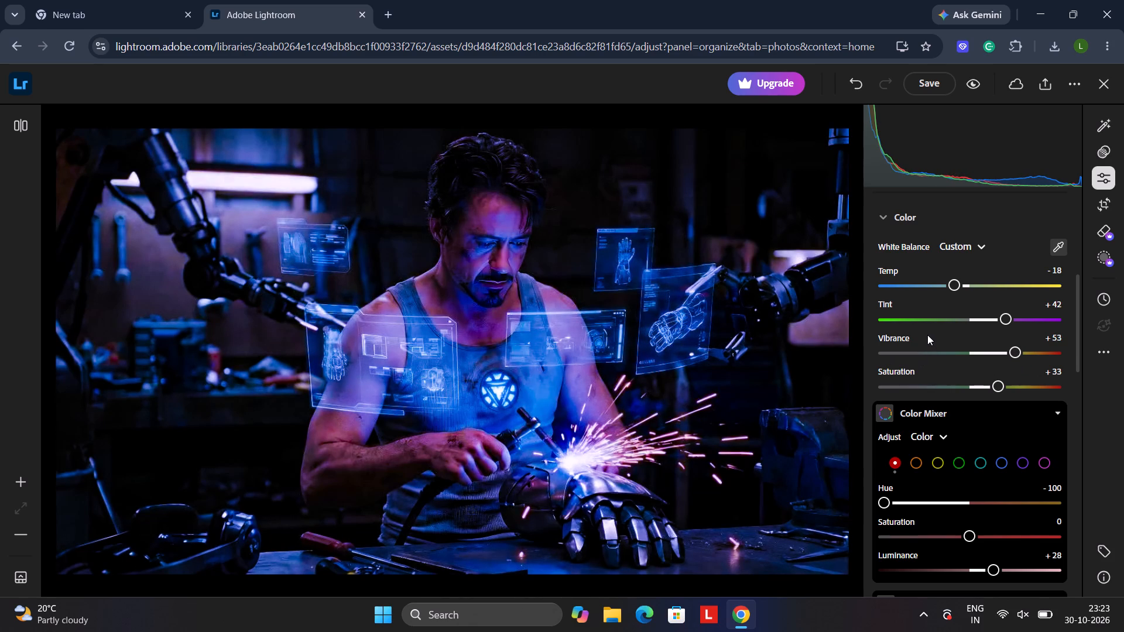
{"action": "left_click", "coordinate": [934, 81]}
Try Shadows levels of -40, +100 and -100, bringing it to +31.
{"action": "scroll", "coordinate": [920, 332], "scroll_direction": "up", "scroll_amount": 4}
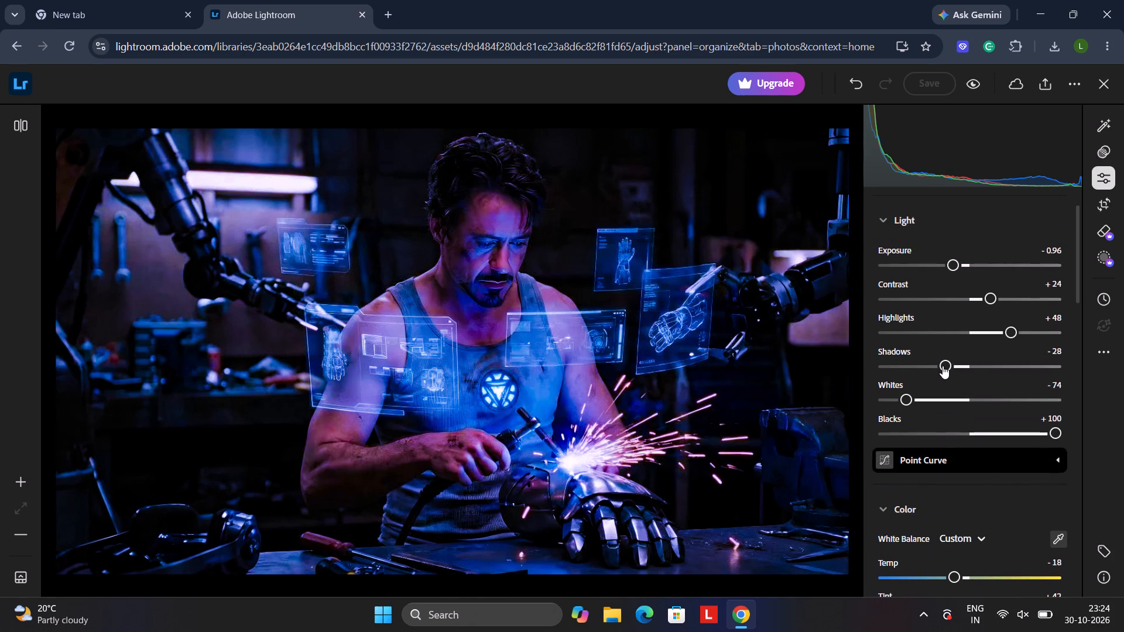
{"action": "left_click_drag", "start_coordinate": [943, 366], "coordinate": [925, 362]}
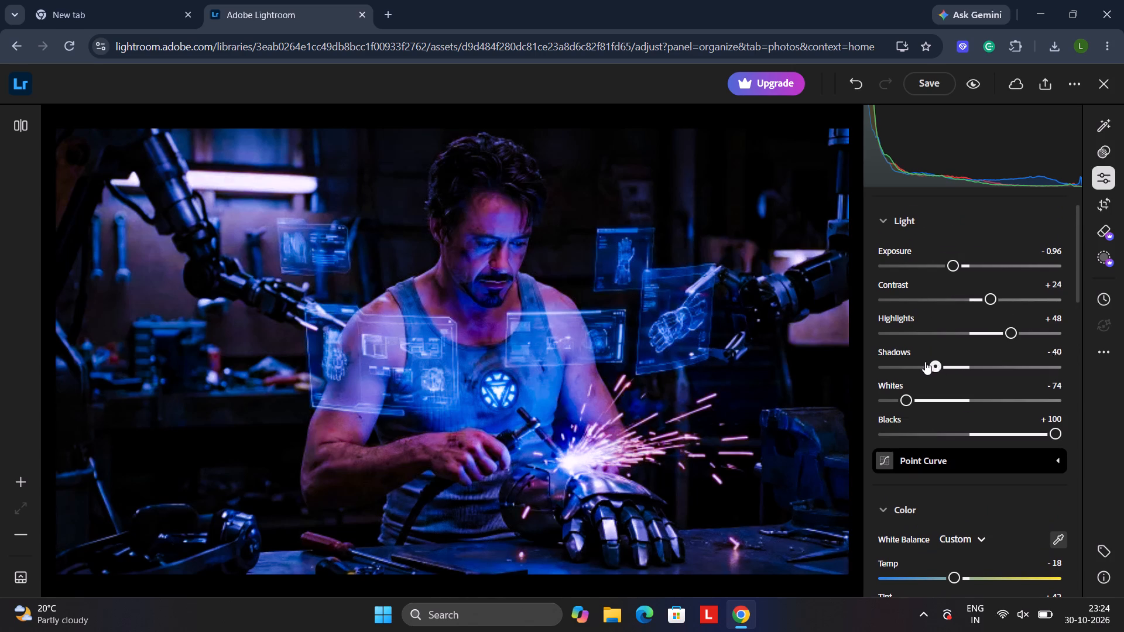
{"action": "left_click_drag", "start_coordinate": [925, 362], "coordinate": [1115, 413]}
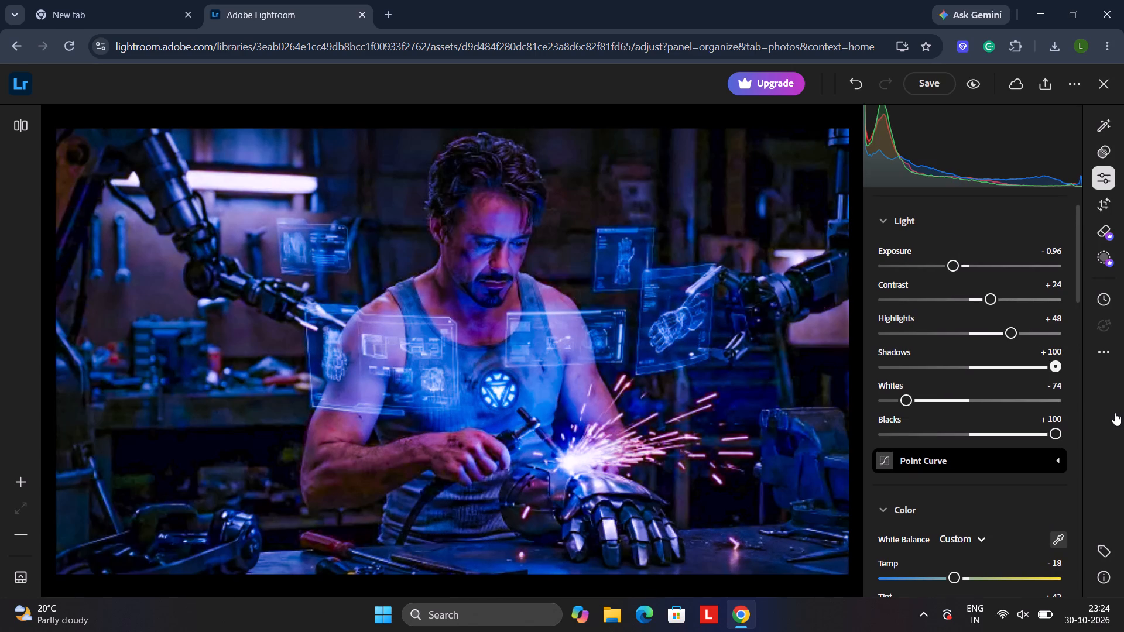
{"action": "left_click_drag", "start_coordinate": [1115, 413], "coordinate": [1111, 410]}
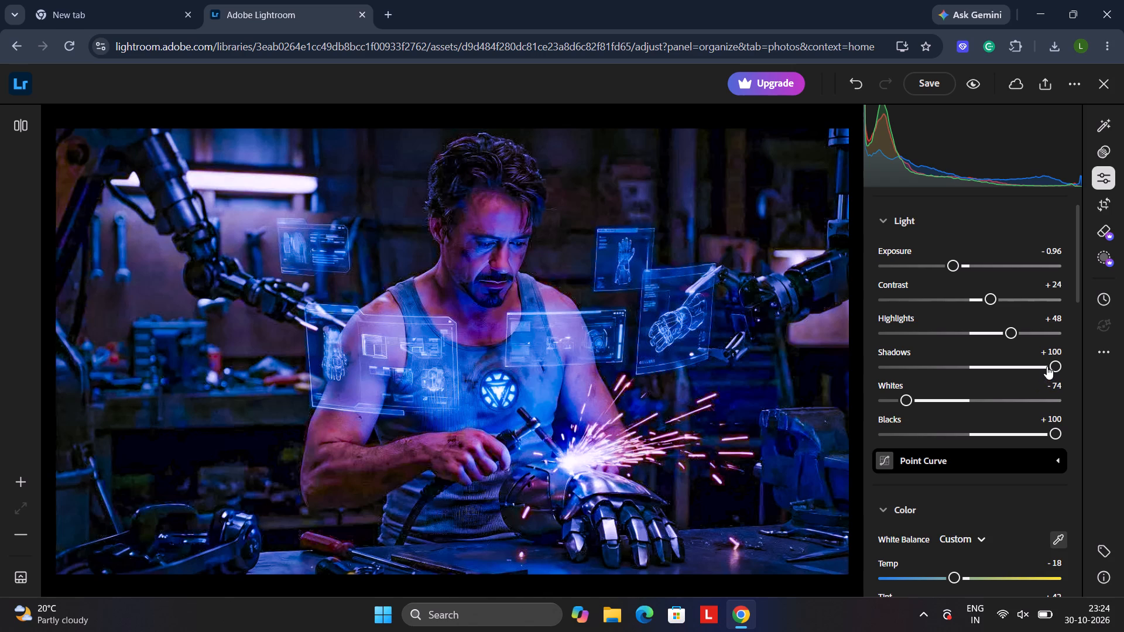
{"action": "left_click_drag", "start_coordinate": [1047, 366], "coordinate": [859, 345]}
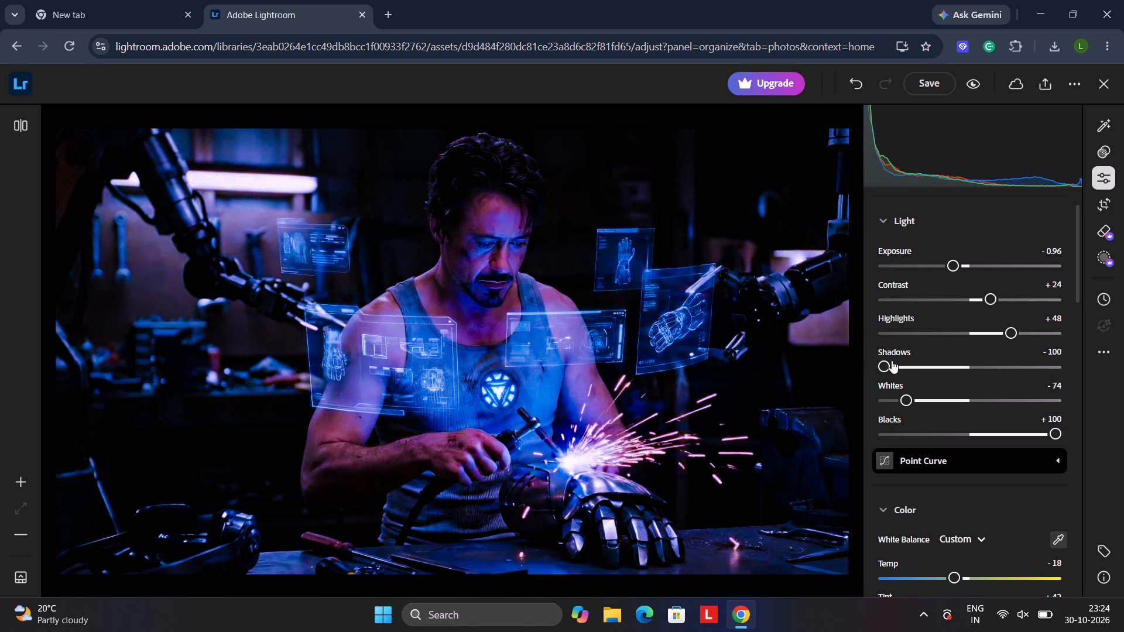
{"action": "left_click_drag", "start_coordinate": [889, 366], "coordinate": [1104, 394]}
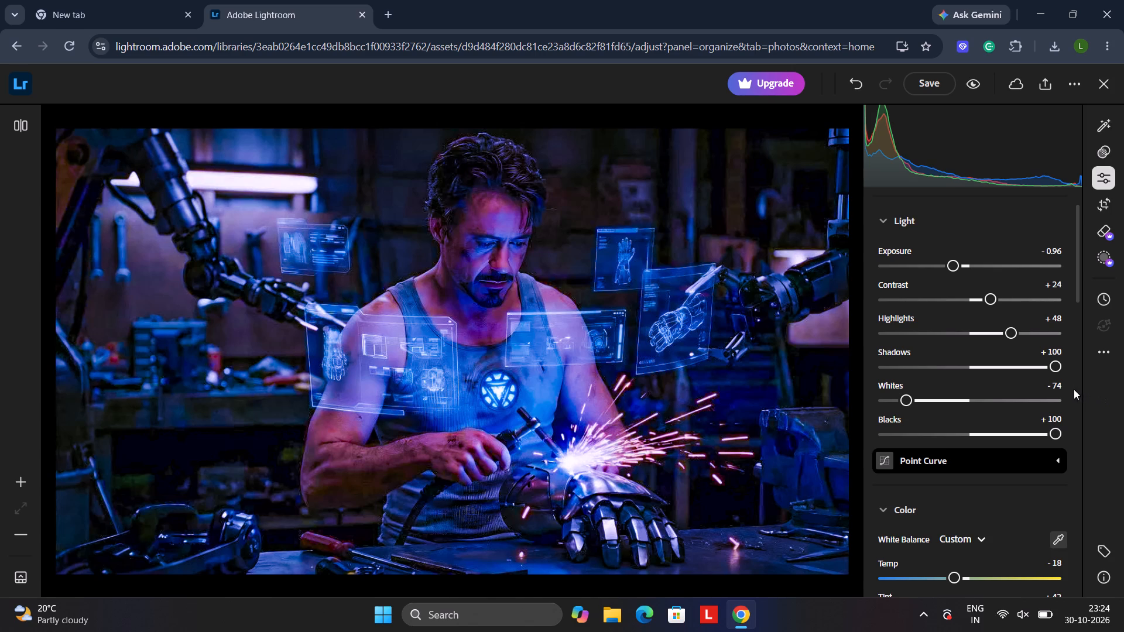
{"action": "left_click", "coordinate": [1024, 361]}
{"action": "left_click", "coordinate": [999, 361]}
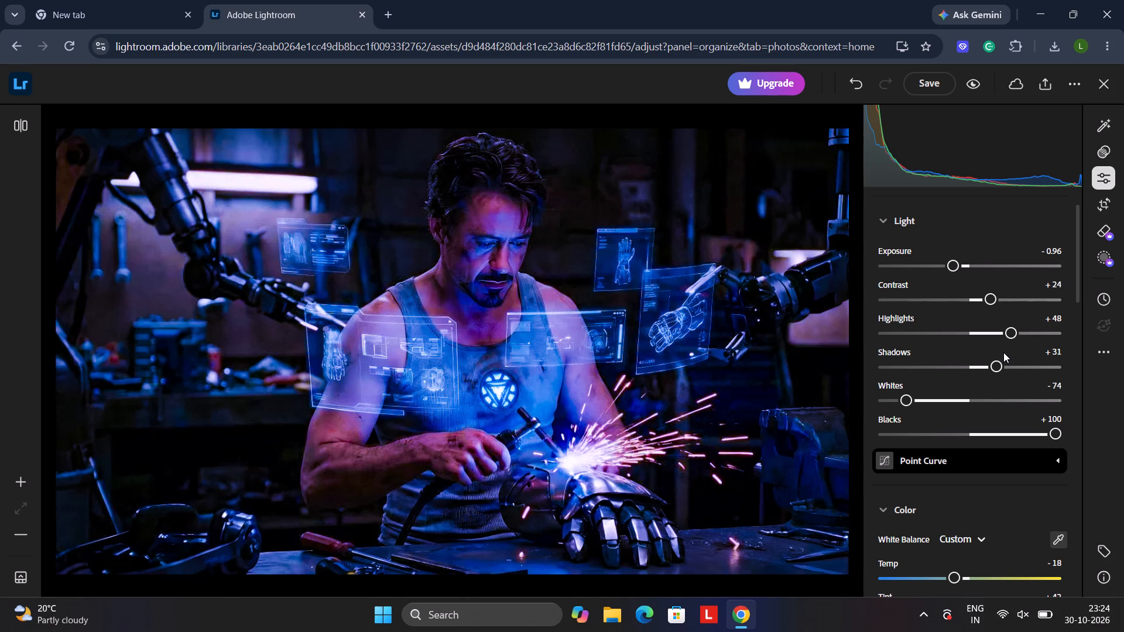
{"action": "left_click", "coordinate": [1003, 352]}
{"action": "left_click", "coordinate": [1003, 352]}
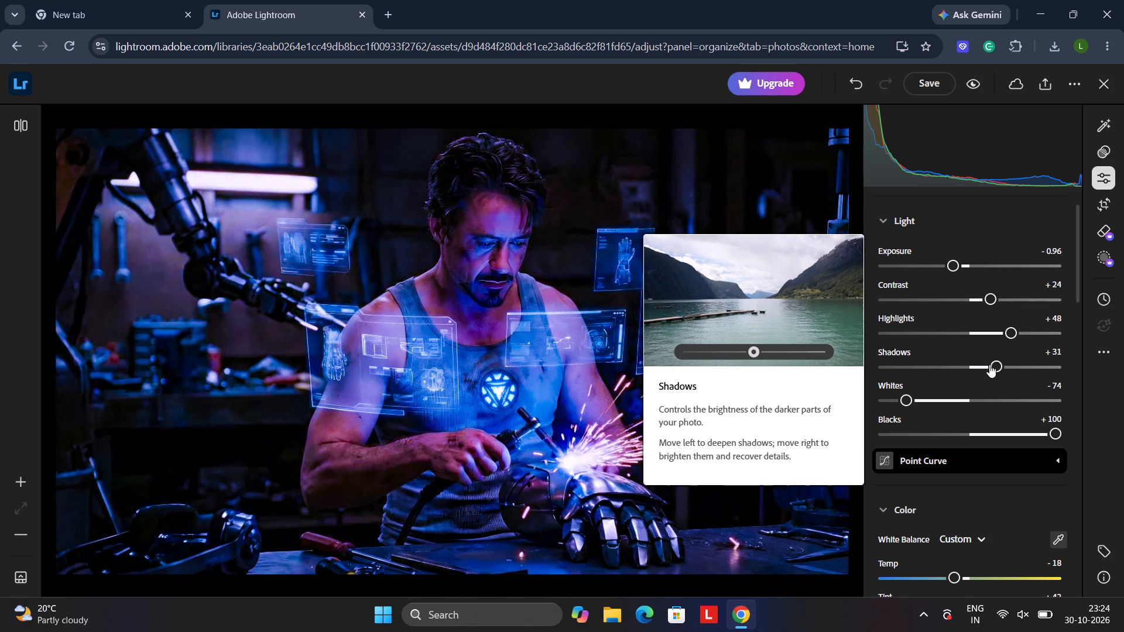
Try Shadows levels including -27, +42, -37 and +45, reset it to 0, and save the edits.
{"action": "left_click_drag", "start_coordinate": [989, 365], "coordinate": [917, 366]}
{"action": "left_click", "coordinate": [944, 365]}
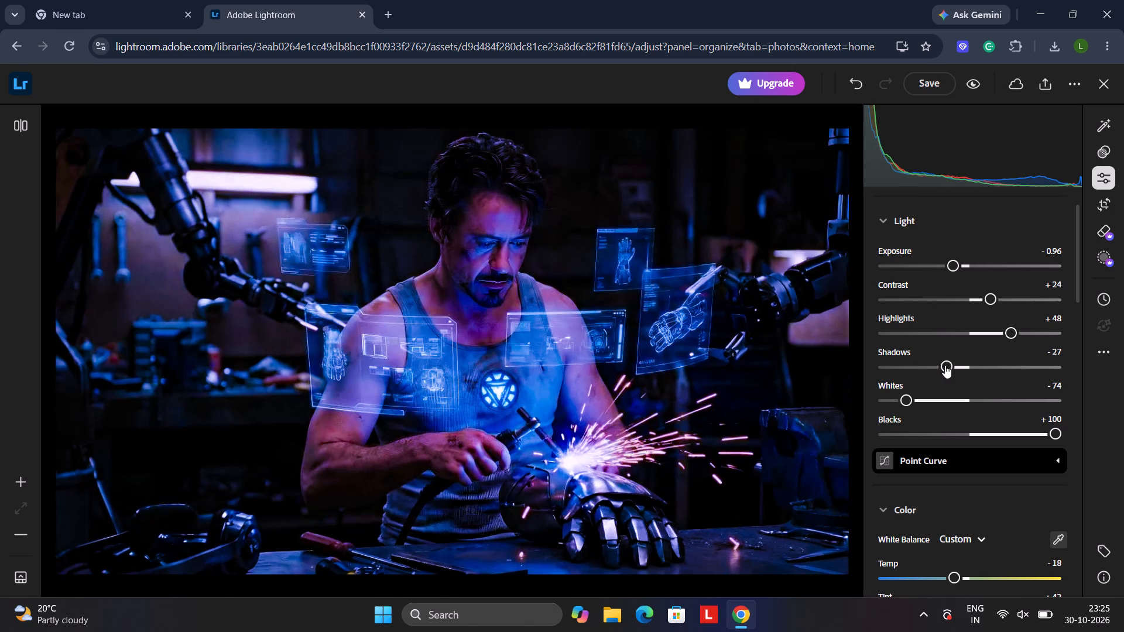
{"action": "left_click_drag", "start_coordinate": [945, 365], "coordinate": [1009, 380]}
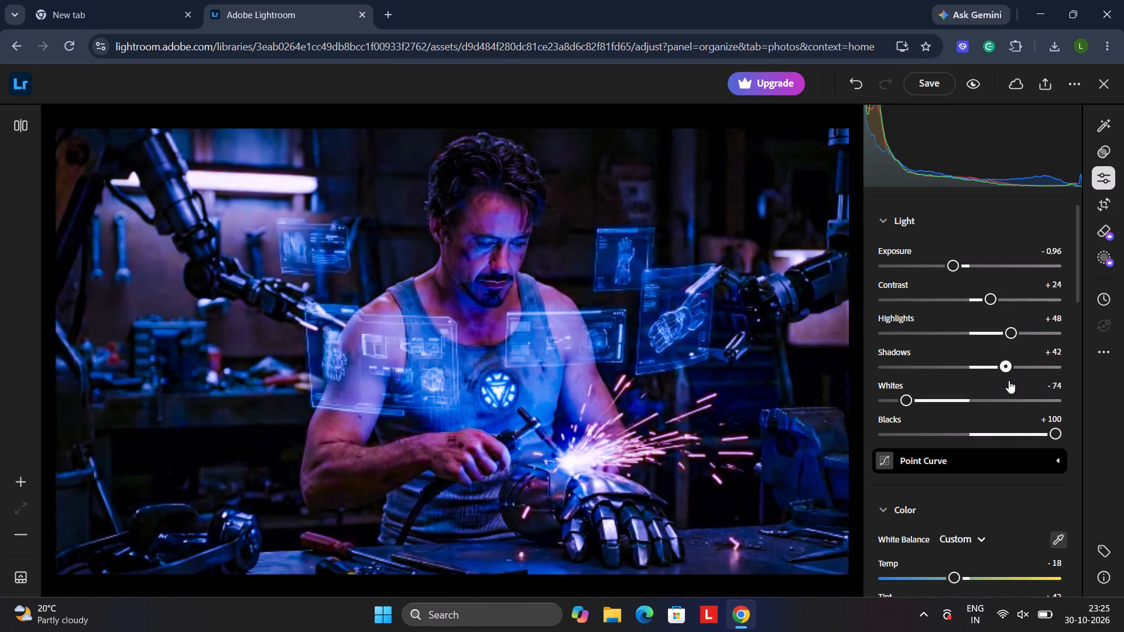
{"action": "left_click_drag", "start_coordinate": [1009, 380], "coordinate": [942, 370]}
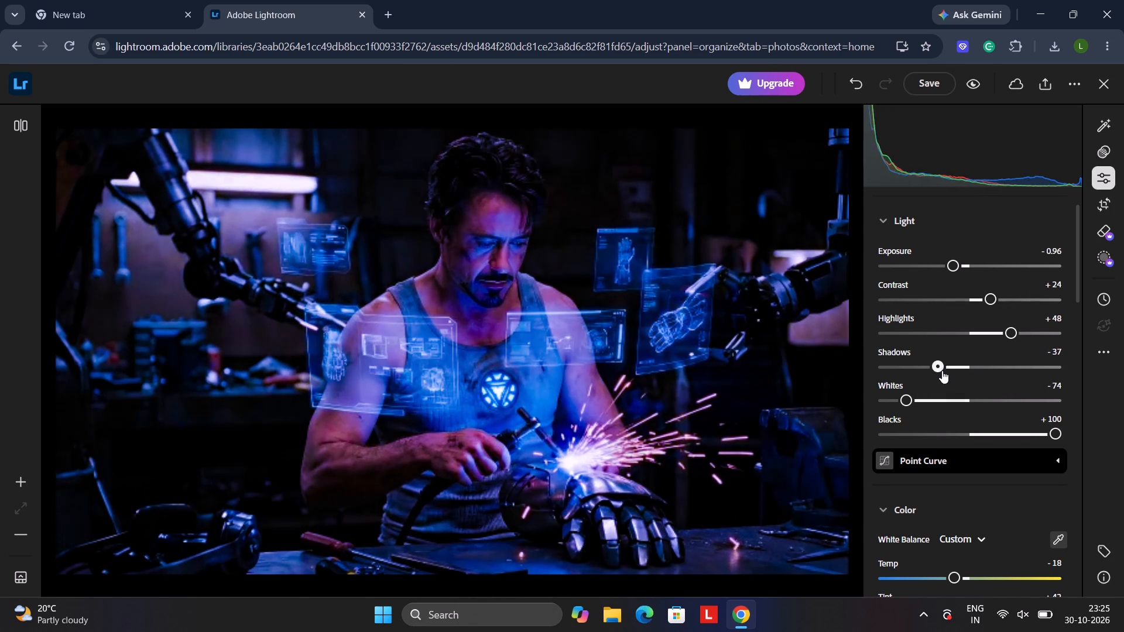
{"action": "left_click_drag", "start_coordinate": [942, 370], "coordinate": [1011, 378]}
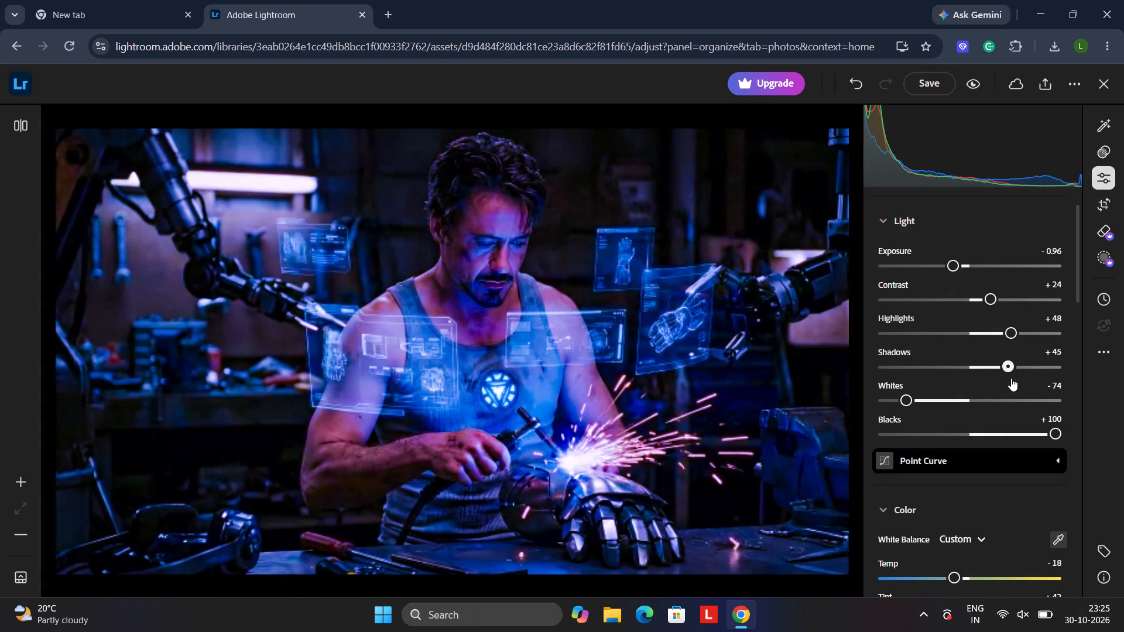
{"action": "left_click_drag", "start_coordinate": [1011, 378], "coordinate": [999, 382]}
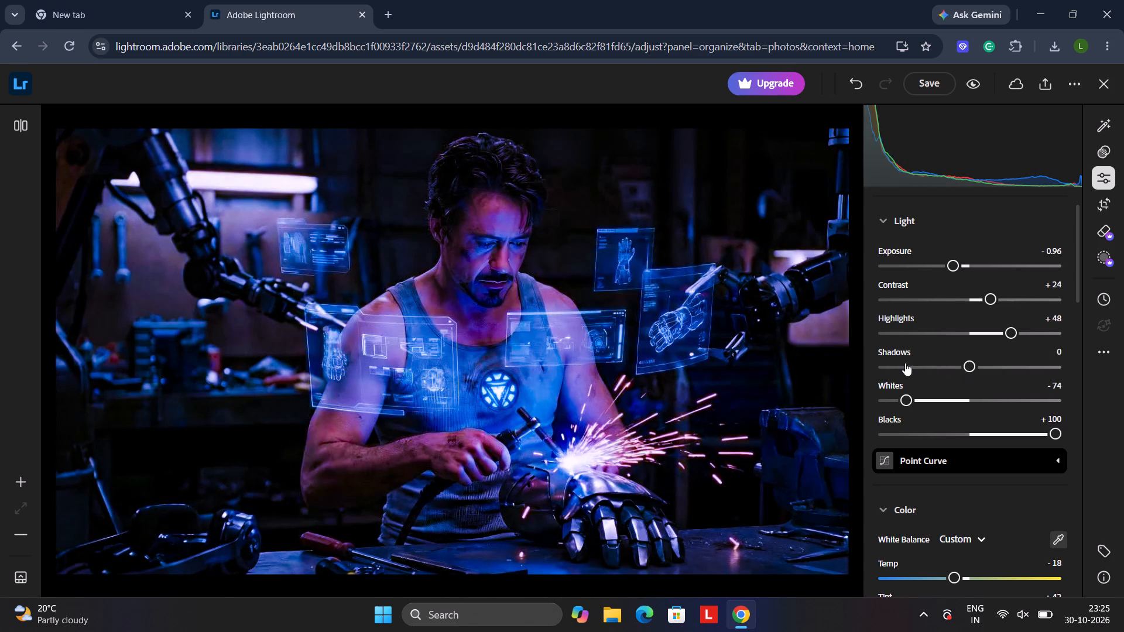
{"action": "left_click", "coordinate": [924, 85]}
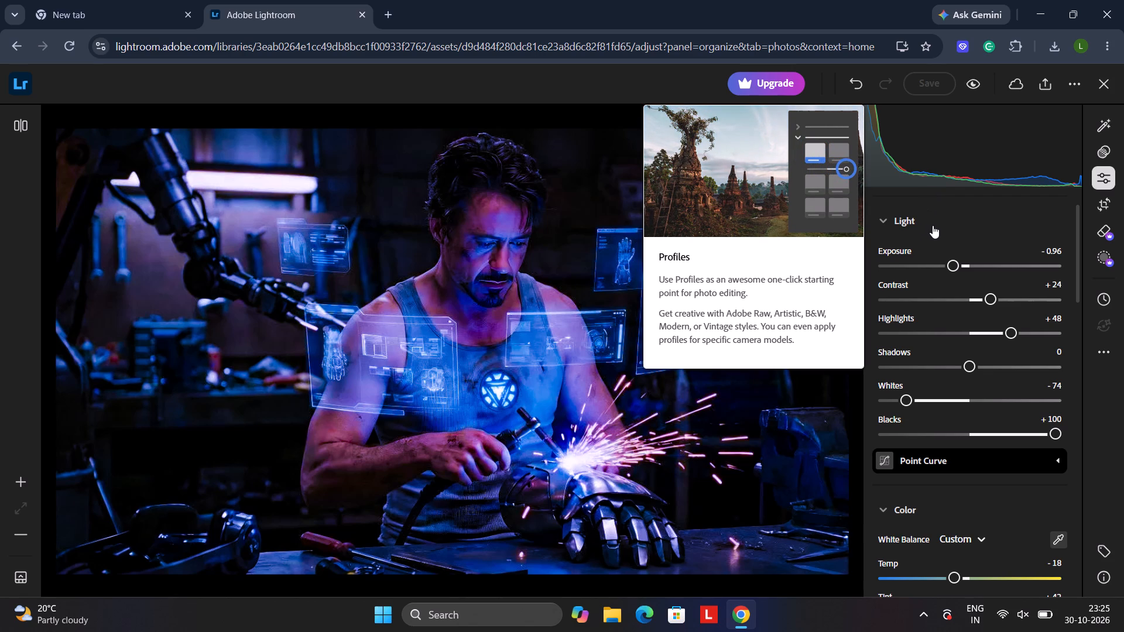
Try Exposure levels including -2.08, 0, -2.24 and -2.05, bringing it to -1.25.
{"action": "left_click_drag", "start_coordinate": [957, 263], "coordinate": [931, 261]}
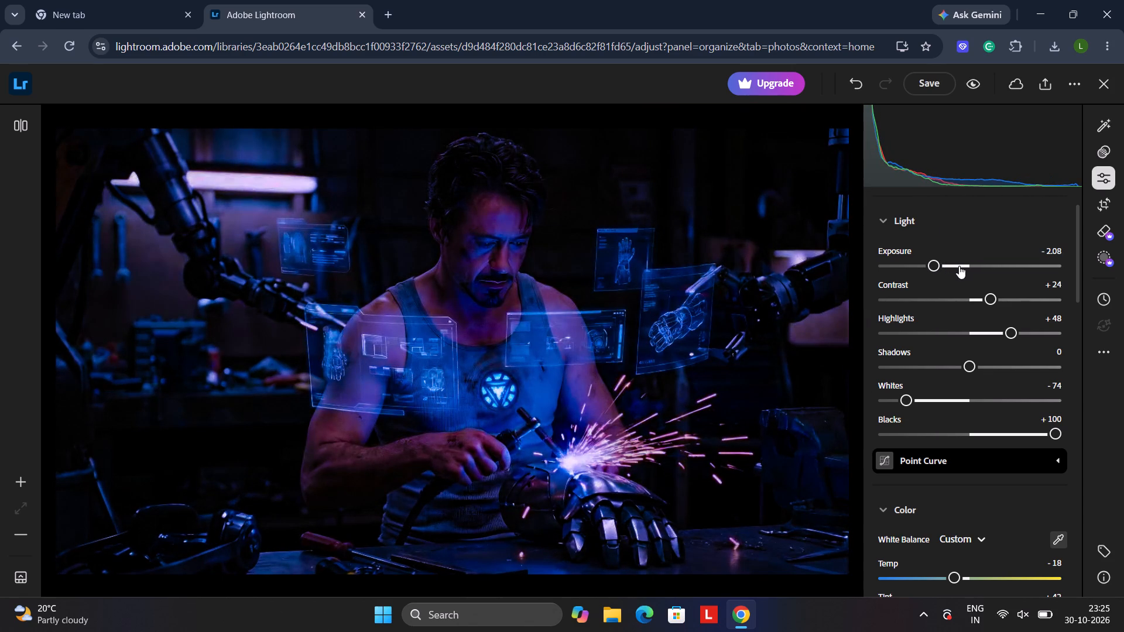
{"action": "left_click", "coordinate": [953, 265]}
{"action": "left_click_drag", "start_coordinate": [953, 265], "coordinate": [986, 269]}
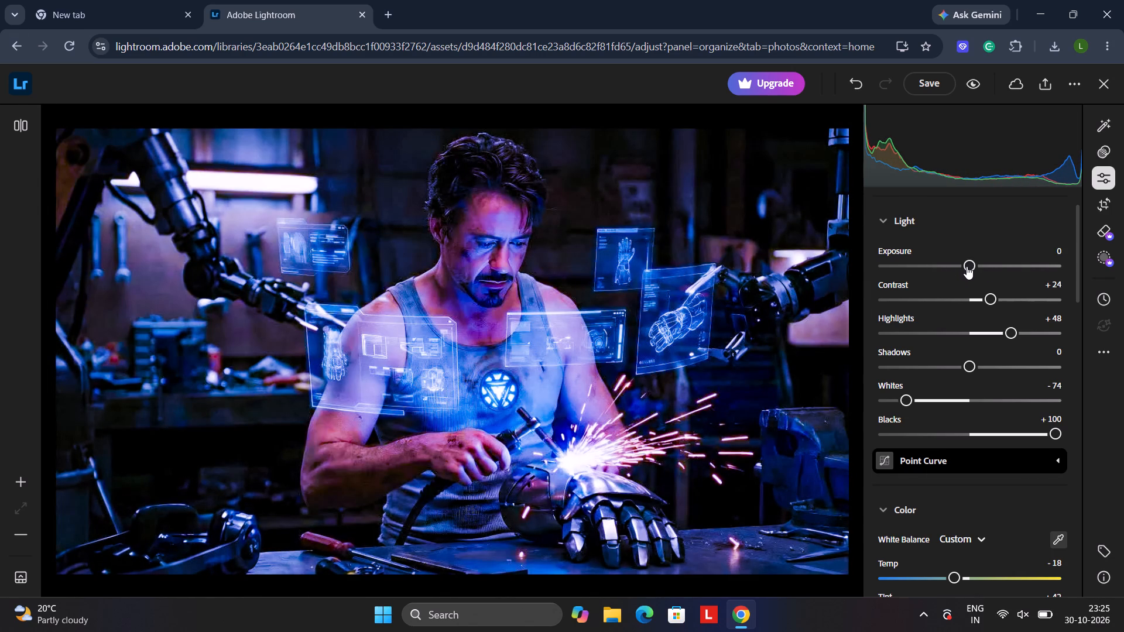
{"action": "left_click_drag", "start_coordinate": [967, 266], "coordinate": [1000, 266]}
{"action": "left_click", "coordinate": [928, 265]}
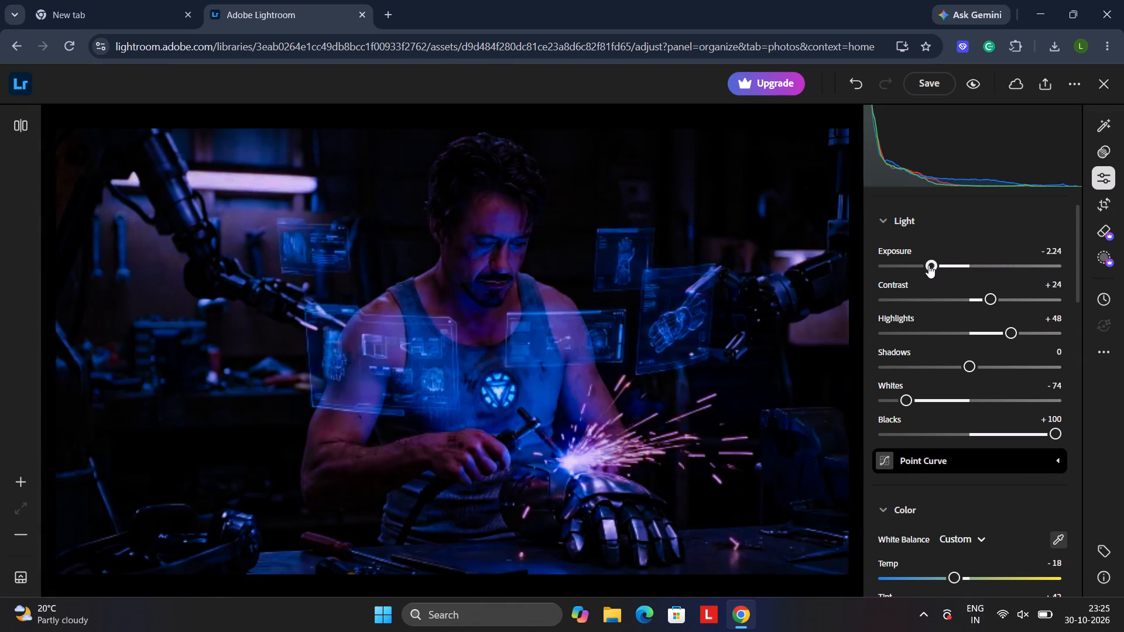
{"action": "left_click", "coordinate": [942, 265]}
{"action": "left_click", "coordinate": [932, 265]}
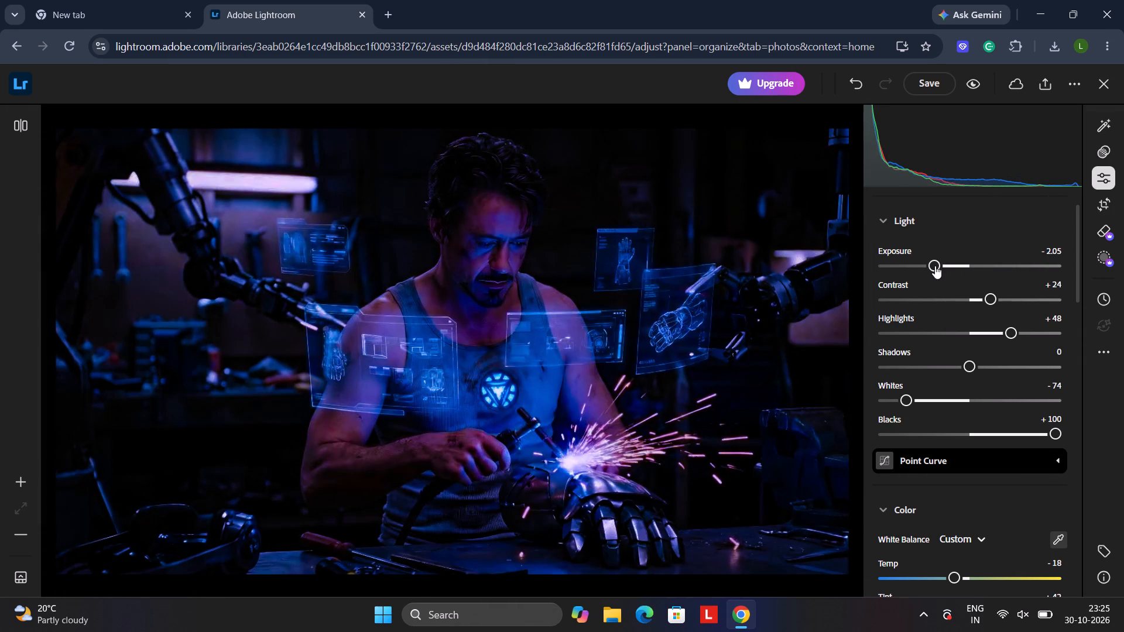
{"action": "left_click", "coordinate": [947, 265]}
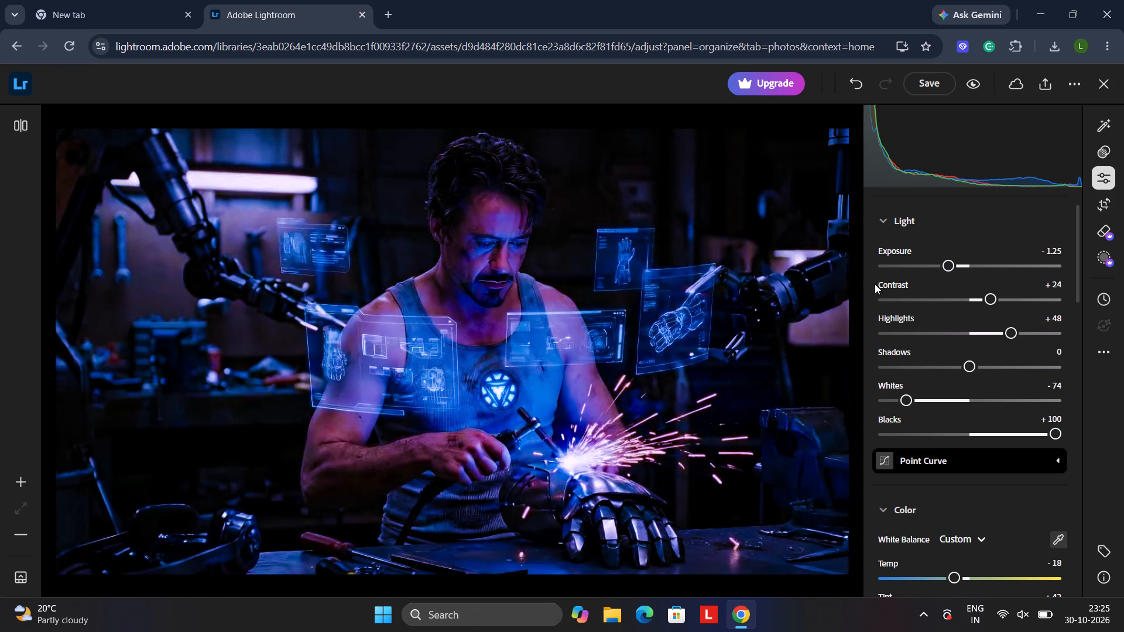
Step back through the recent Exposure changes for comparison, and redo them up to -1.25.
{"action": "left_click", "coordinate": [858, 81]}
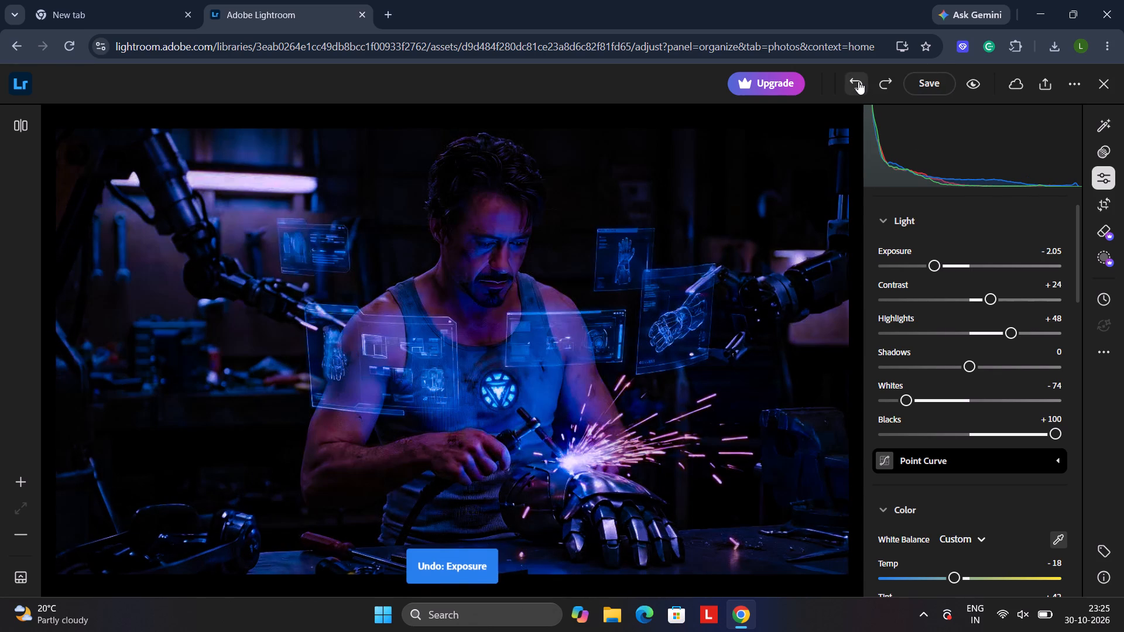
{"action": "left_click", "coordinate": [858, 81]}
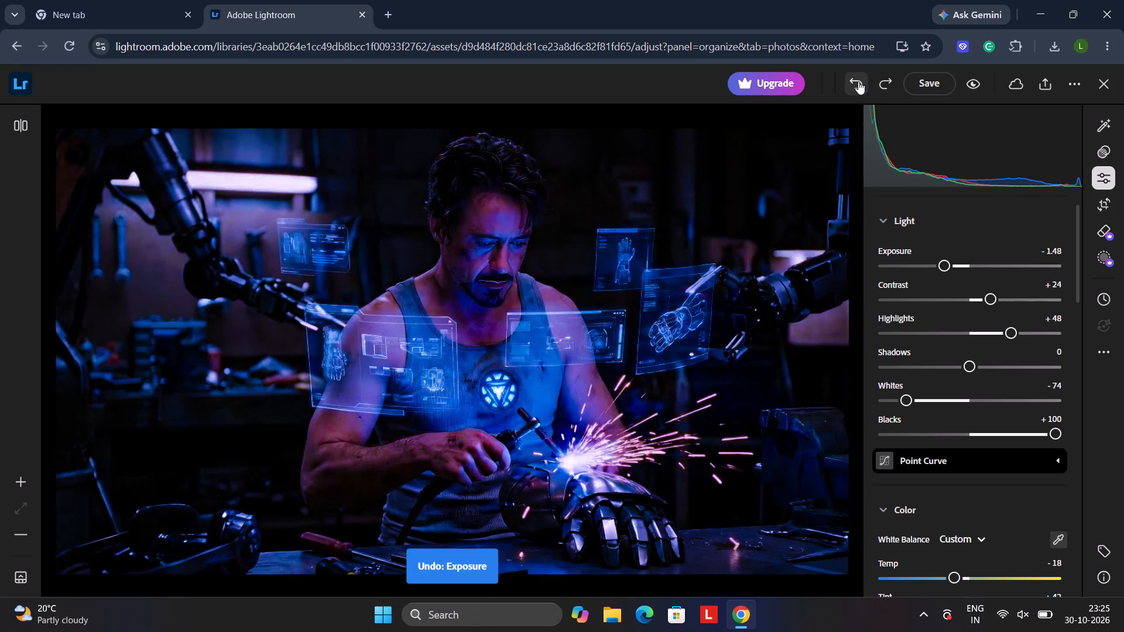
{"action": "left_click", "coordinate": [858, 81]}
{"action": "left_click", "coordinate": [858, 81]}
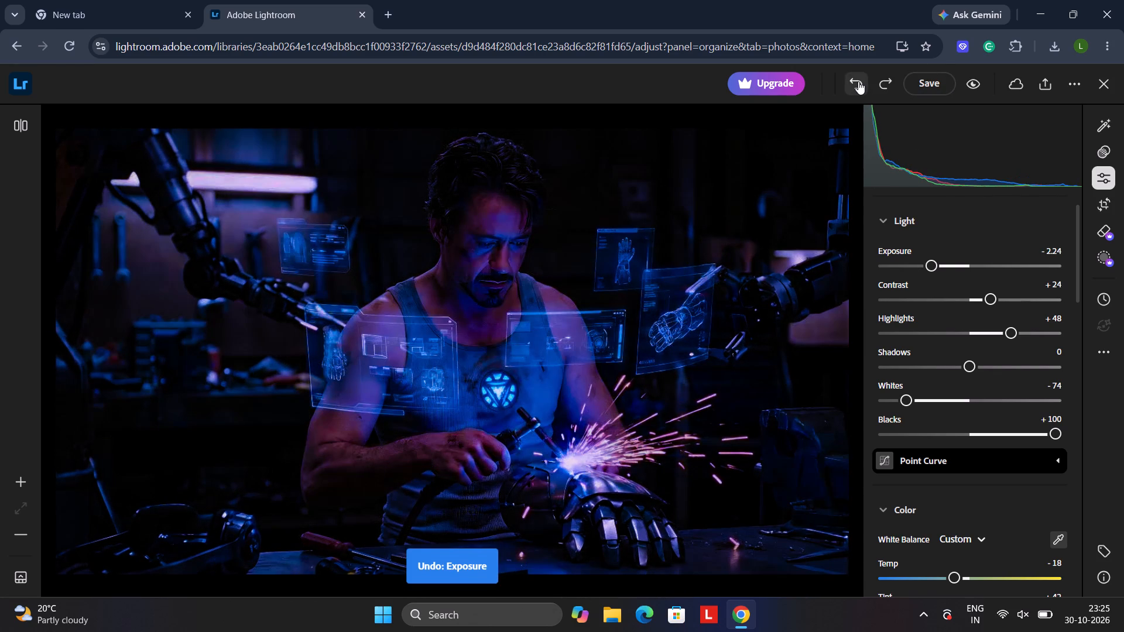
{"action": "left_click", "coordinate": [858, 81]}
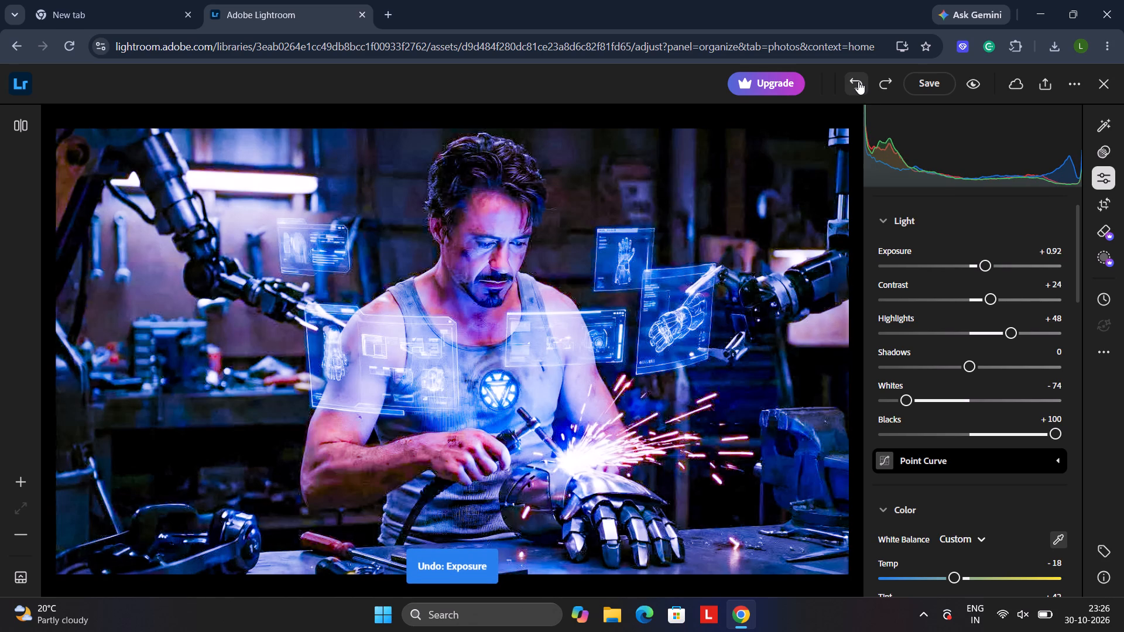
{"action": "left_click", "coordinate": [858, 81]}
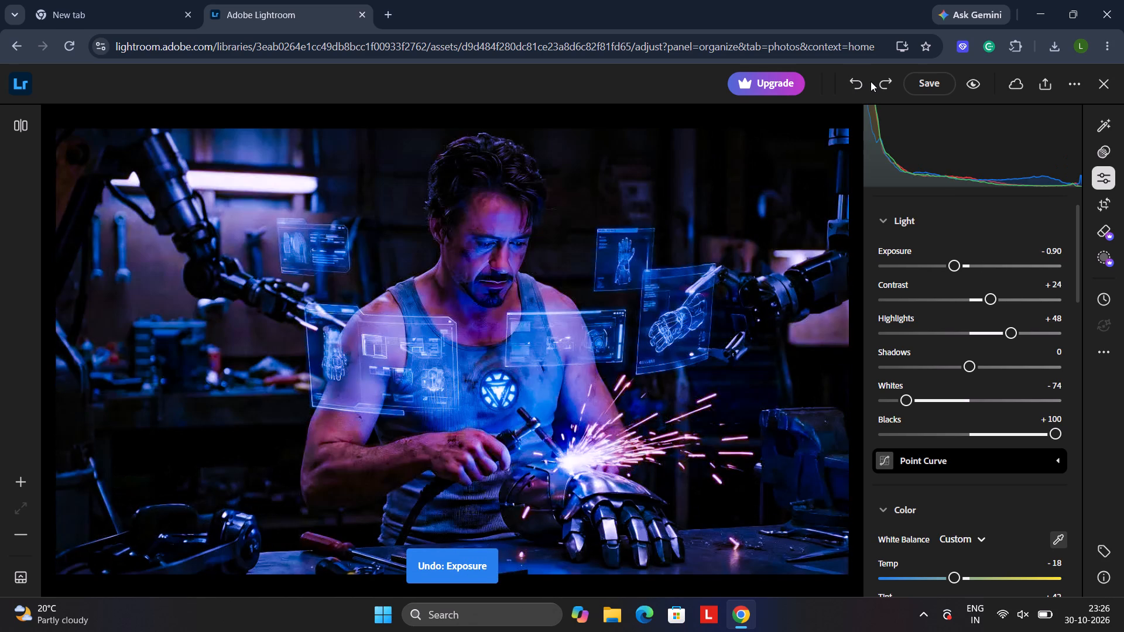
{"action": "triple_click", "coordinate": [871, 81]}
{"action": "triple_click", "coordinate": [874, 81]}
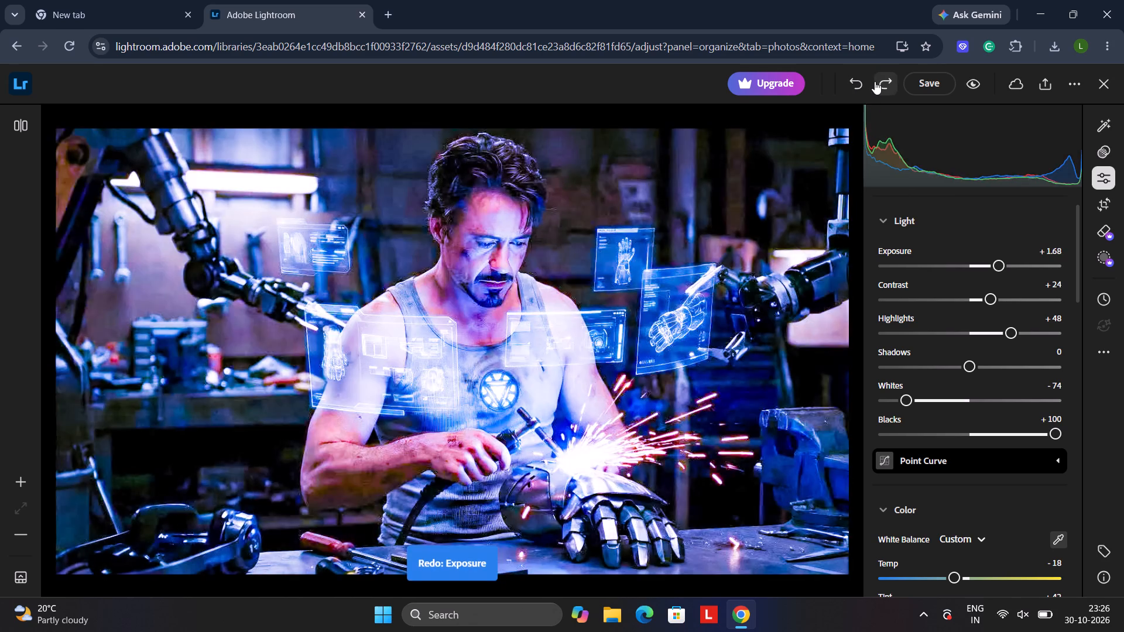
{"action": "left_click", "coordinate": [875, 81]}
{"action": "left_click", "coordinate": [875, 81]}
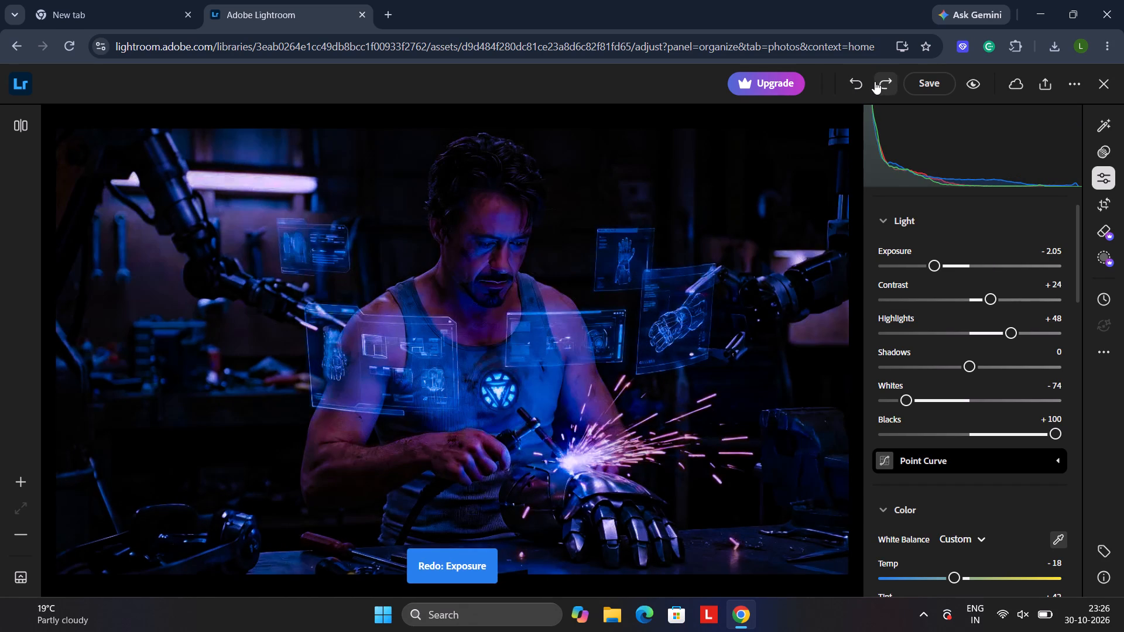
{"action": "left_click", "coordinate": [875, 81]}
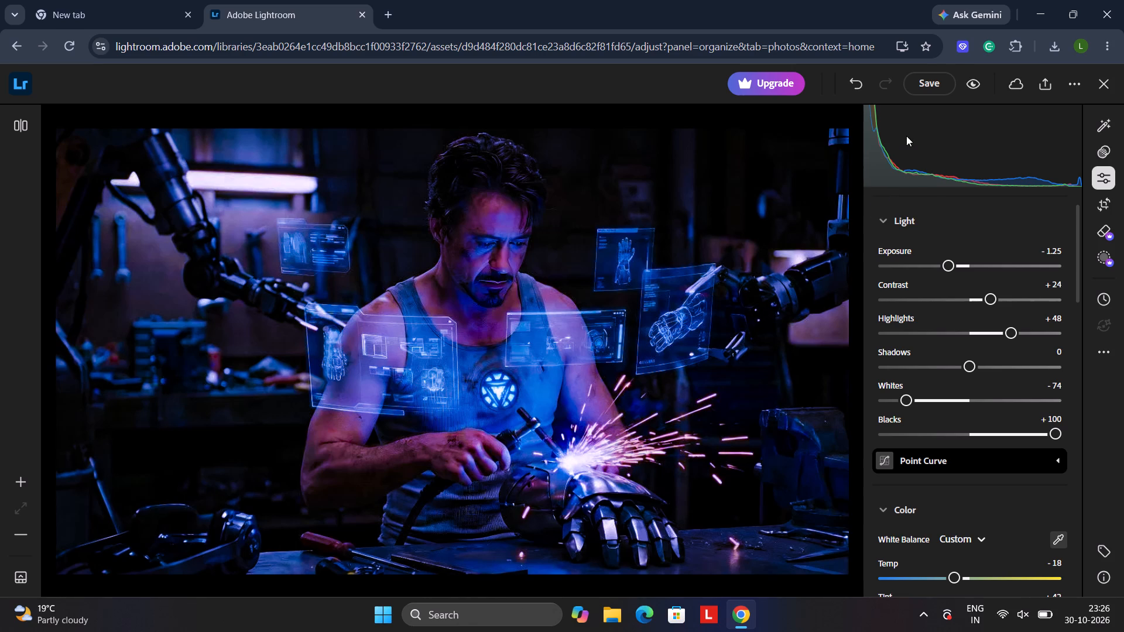
Try Shadows levels including -13, +40, +63 and -42, set it to -22, and save the edits.
{"action": "left_click_drag", "start_coordinate": [962, 363], "coordinate": [957, 362]}
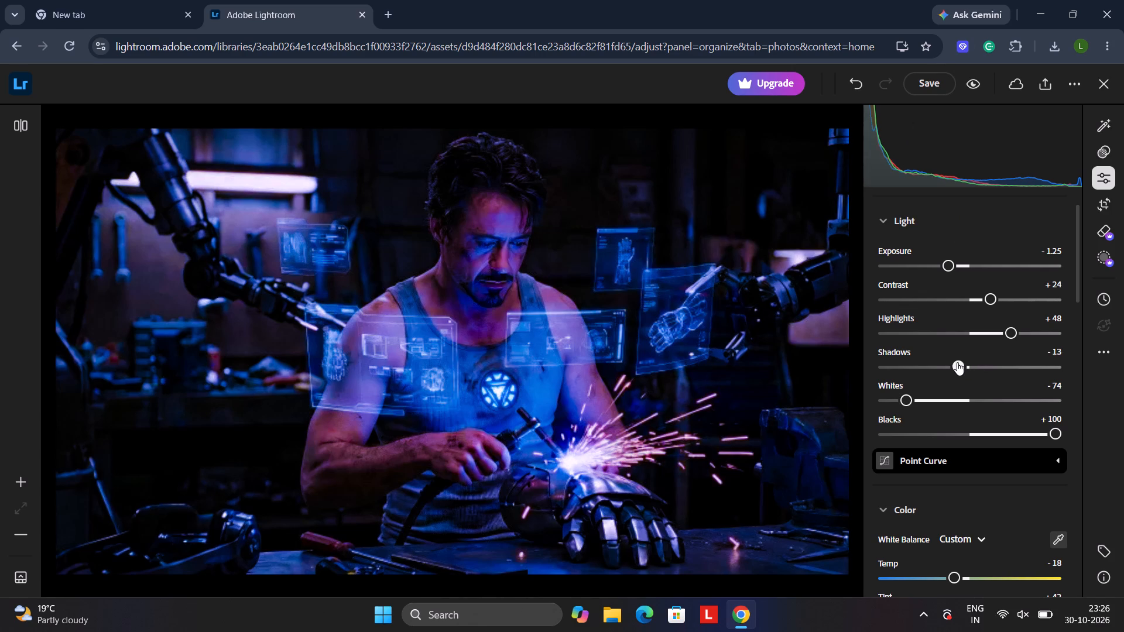
{"action": "left_click_drag", "start_coordinate": [957, 362], "coordinate": [940, 361]}
{"action": "left_click_drag", "start_coordinate": [959, 360], "coordinate": [1015, 375]}
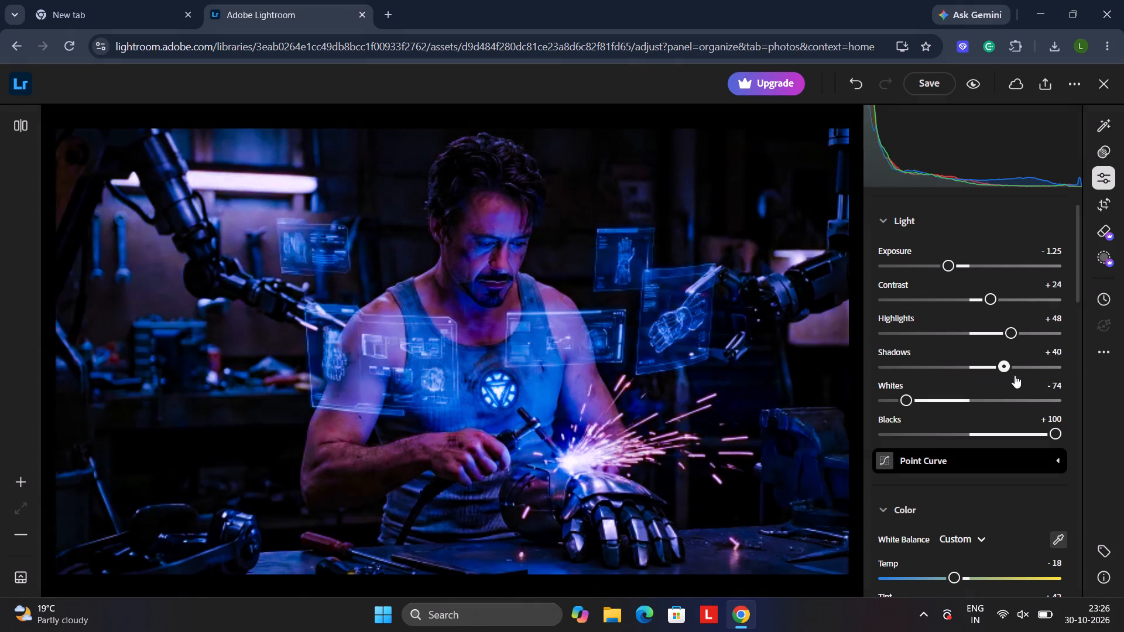
{"action": "left_click_drag", "start_coordinate": [1015, 375], "coordinate": [1028, 379]}
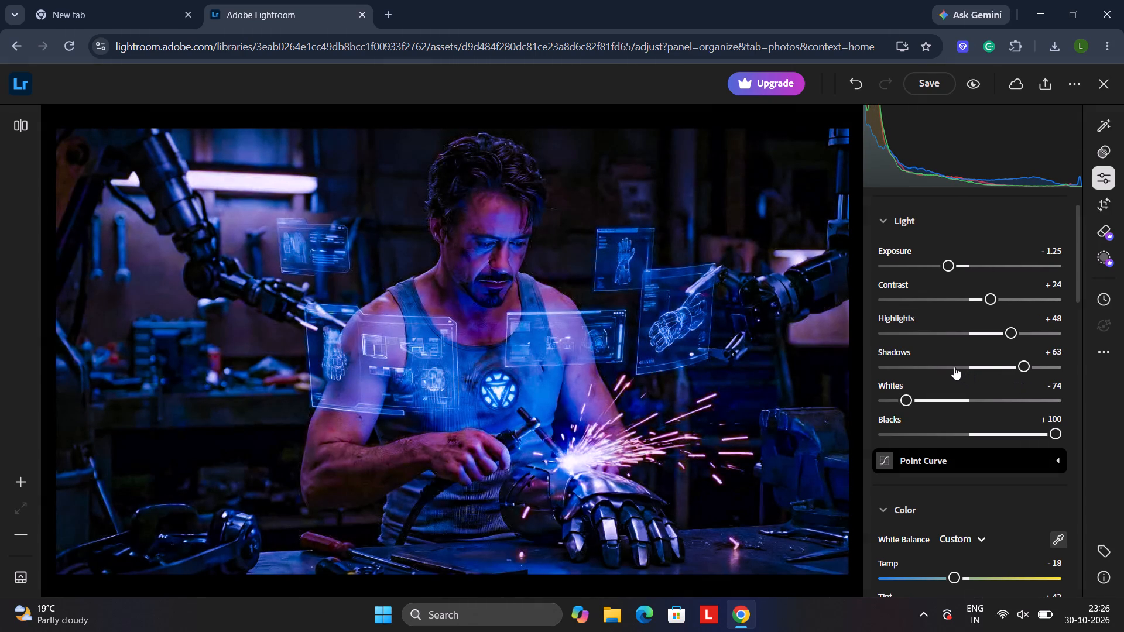
{"action": "left_click", "coordinate": [931, 363]}
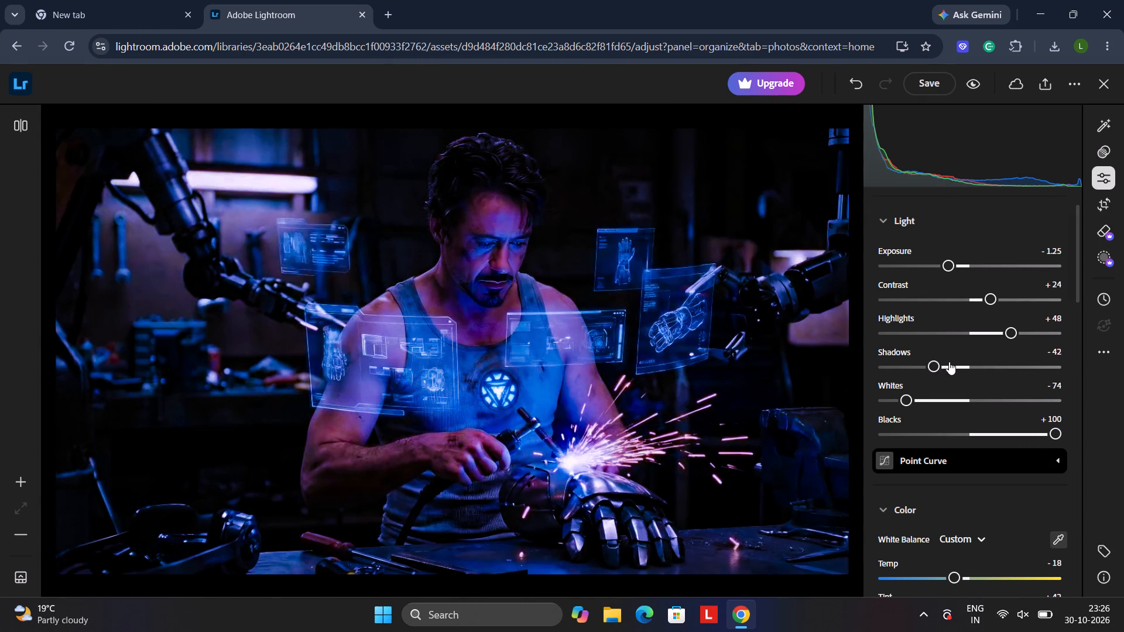
{"action": "left_click", "coordinate": [949, 362]}
{"action": "left_click", "coordinate": [924, 77]}
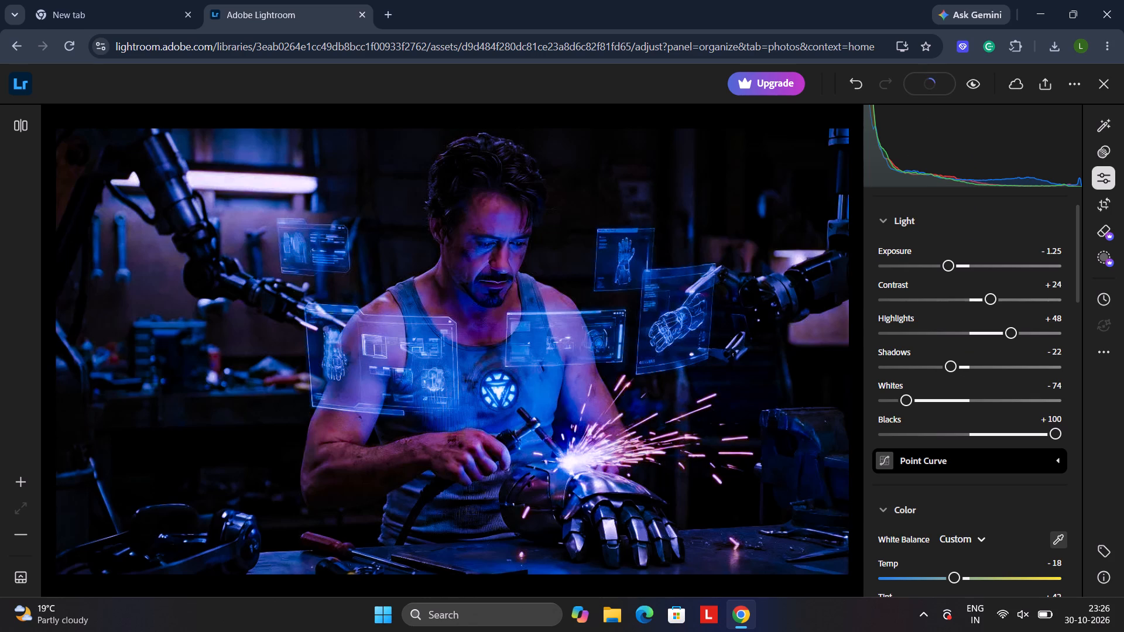
Try white balance Temp levels of +42 and -45, set it to -27, and save the edits.
{"action": "scroll", "coordinate": [940, 239], "scroll_direction": "down", "scroll_amount": 2}
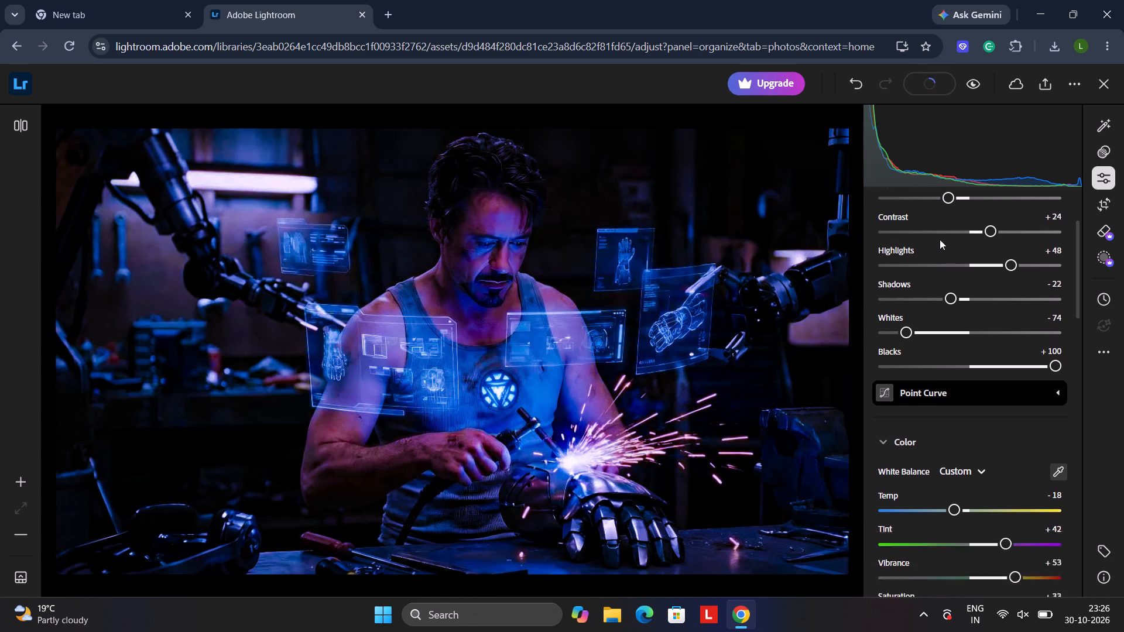
{"action": "scroll", "coordinate": [940, 239], "scroll_direction": "down", "scroll_amount": 3}
{"action": "scroll", "coordinate": [949, 236], "scroll_direction": "up", "scroll_amount": 1}
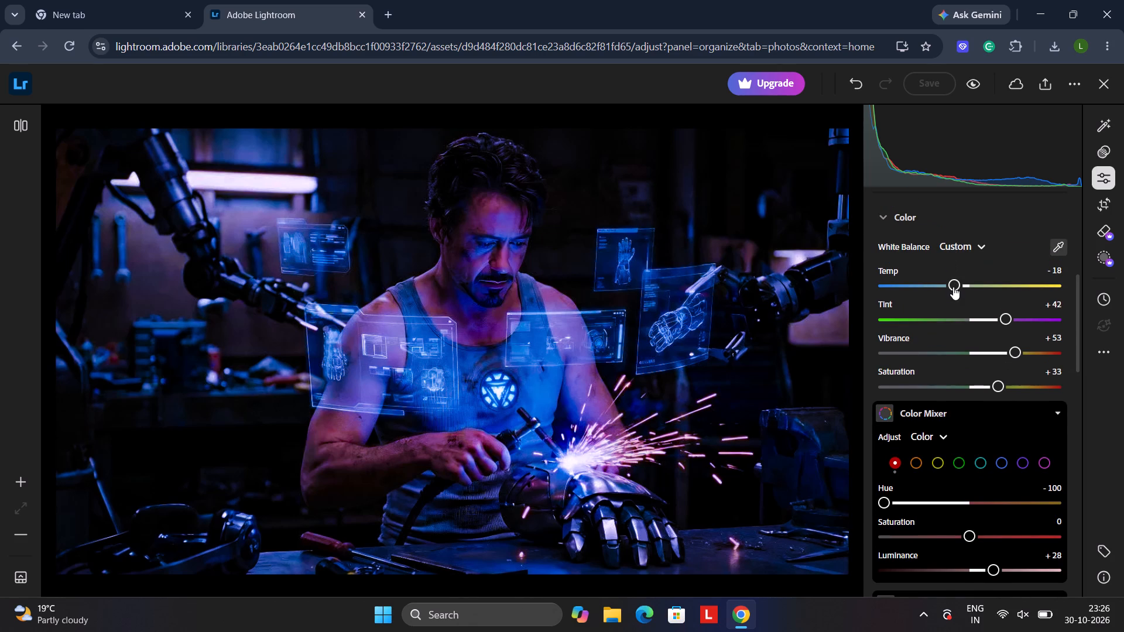
{"action": "left_click_drag", "start_coordinate": [953, 287], "coordinate": [1009, 292]}
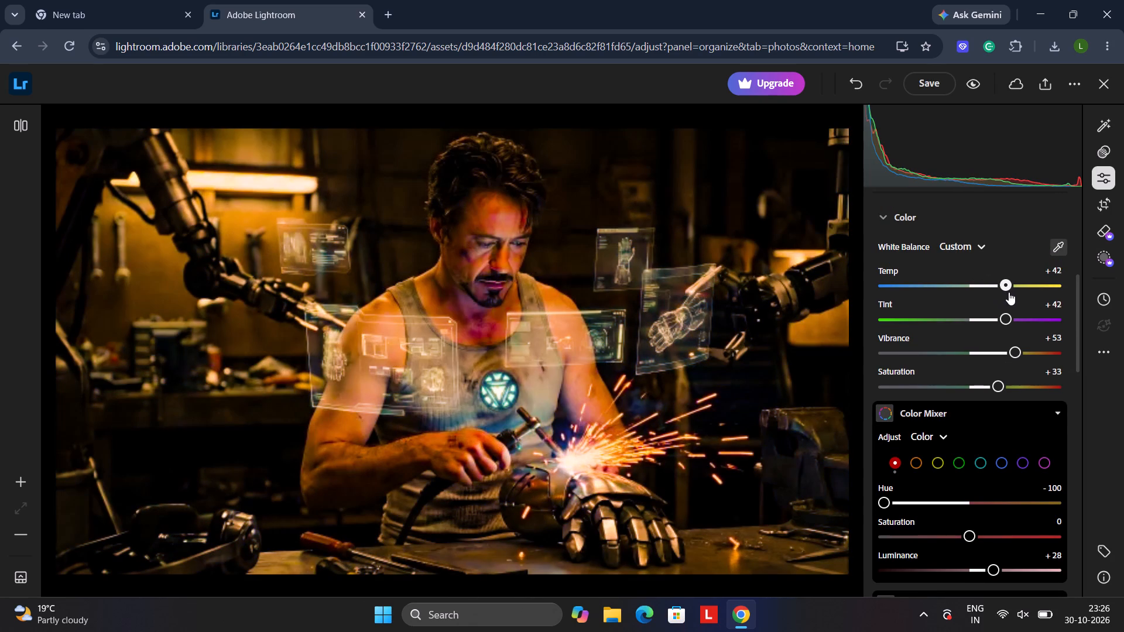
{"action": "left_click_drag", "start_coordinate": [1009, 292], "coordinate": [928, 286]}
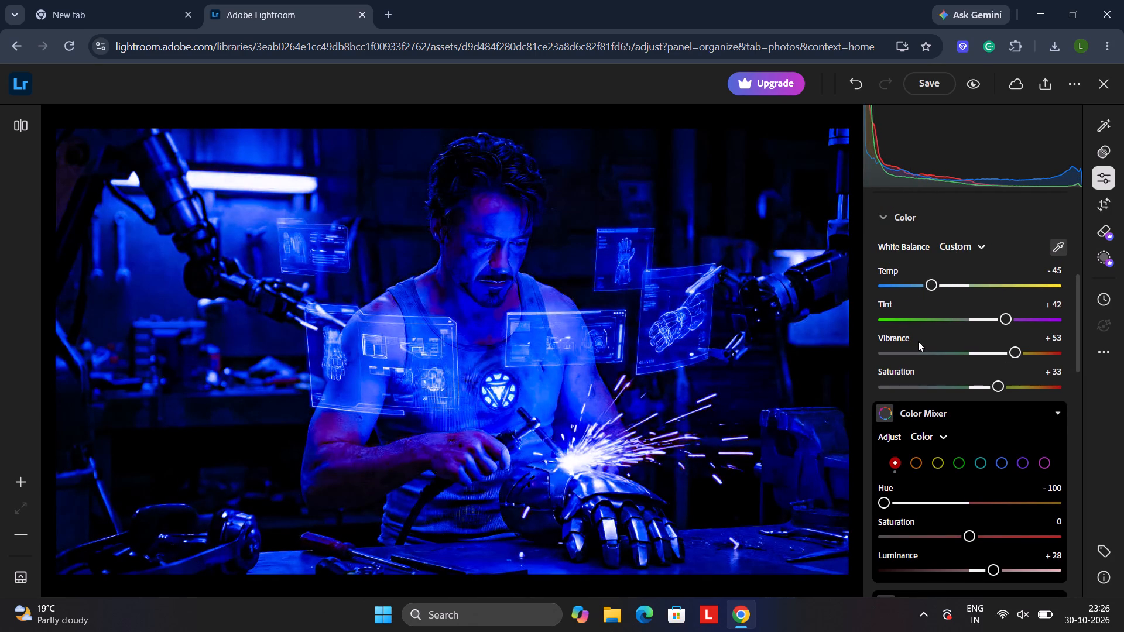
{"action": "left_click", "coordinate": [944, 289]}
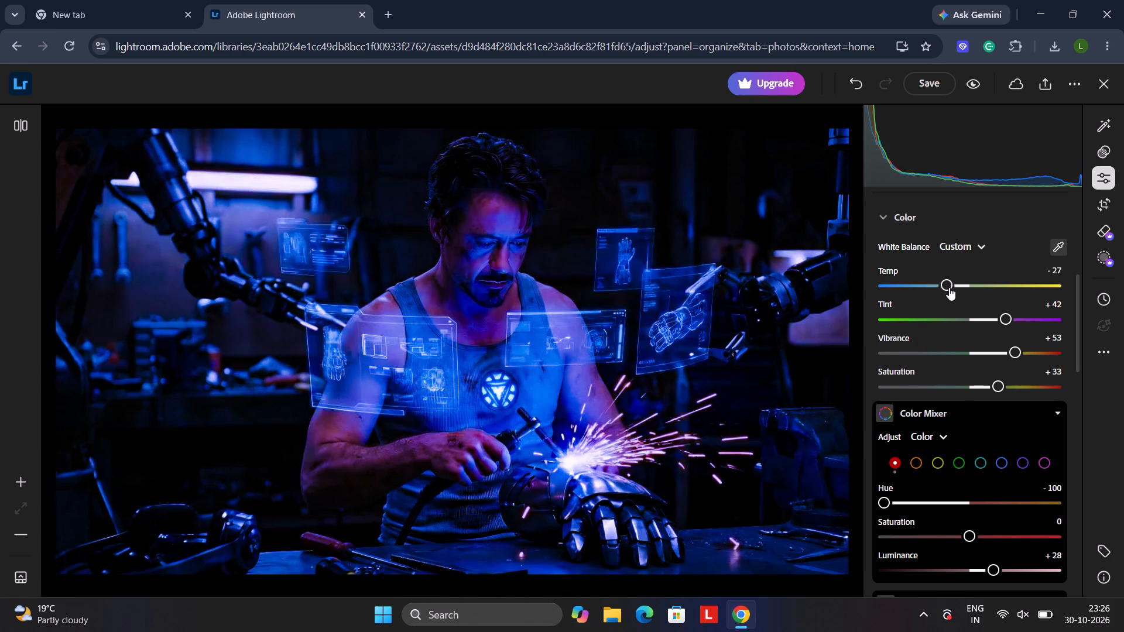
{"action": "left_click", "coordinate": [937, 75]}
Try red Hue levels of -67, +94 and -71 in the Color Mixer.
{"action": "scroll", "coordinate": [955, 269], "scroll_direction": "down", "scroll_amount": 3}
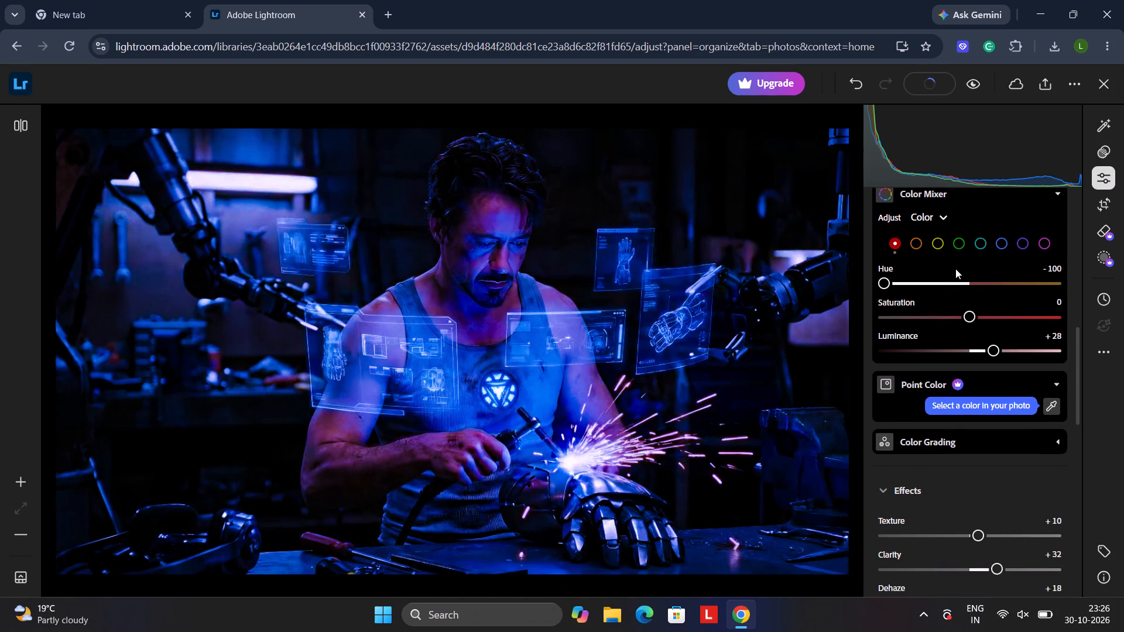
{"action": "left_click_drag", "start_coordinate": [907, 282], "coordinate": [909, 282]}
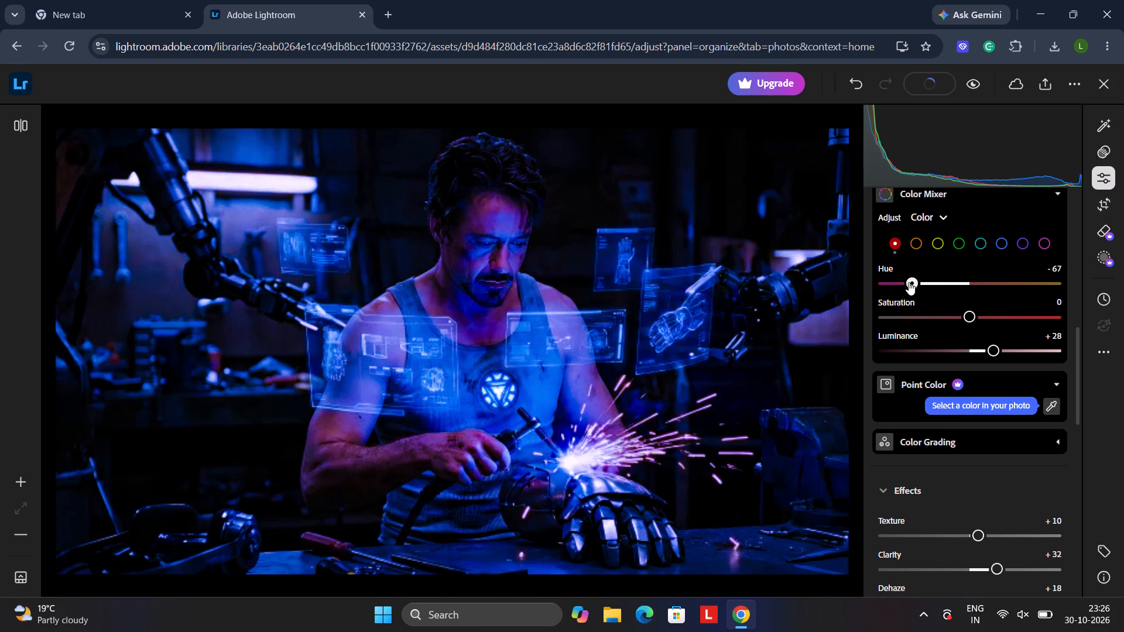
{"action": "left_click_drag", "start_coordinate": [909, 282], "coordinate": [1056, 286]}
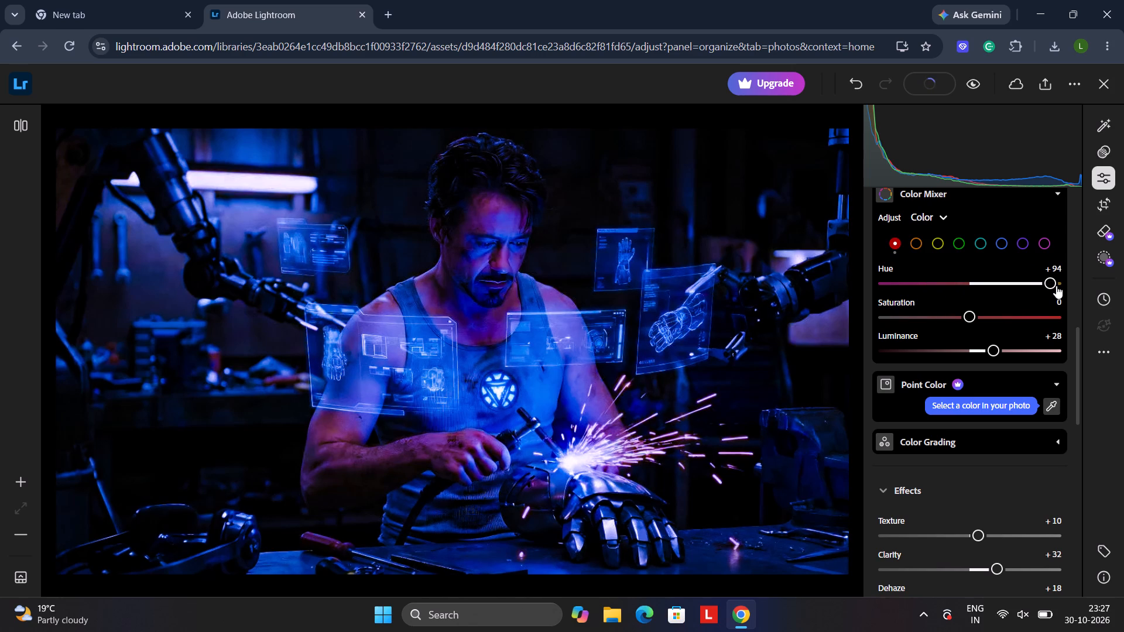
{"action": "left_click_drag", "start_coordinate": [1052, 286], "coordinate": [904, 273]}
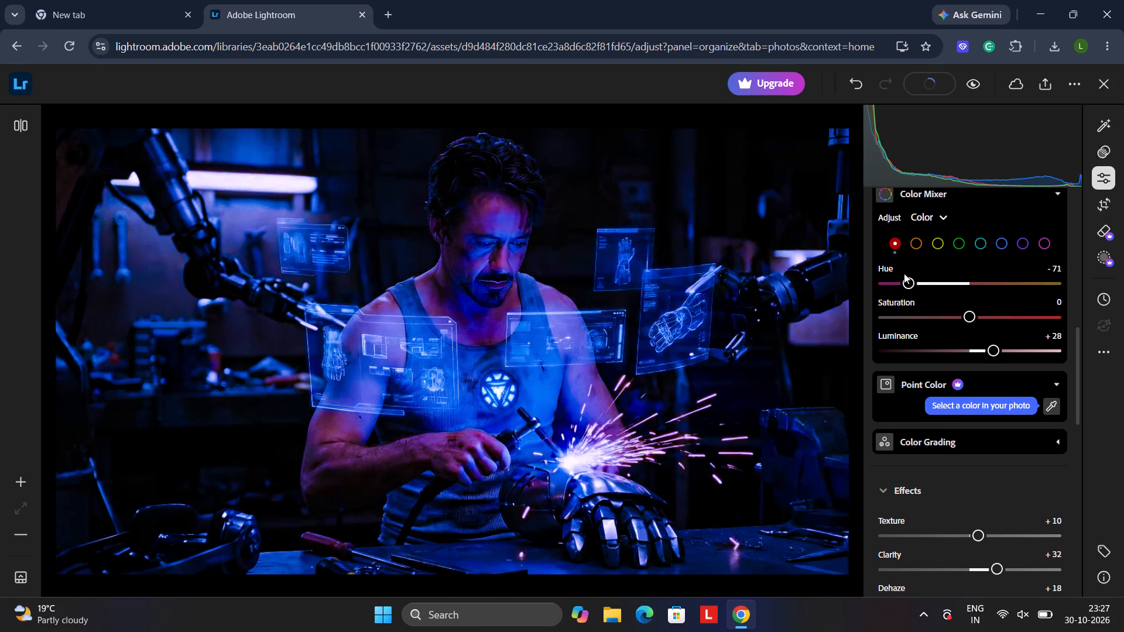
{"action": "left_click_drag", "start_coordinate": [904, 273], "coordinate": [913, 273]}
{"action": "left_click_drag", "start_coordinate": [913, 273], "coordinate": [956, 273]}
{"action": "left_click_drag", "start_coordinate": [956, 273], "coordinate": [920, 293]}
Try further red Hue levels in the Color Mixer, including +100, +77, -87, -65 and +83.
{"action": "left_click_drag", "start_coordinate": [923, 284], "coordinate": [1123, 311]}
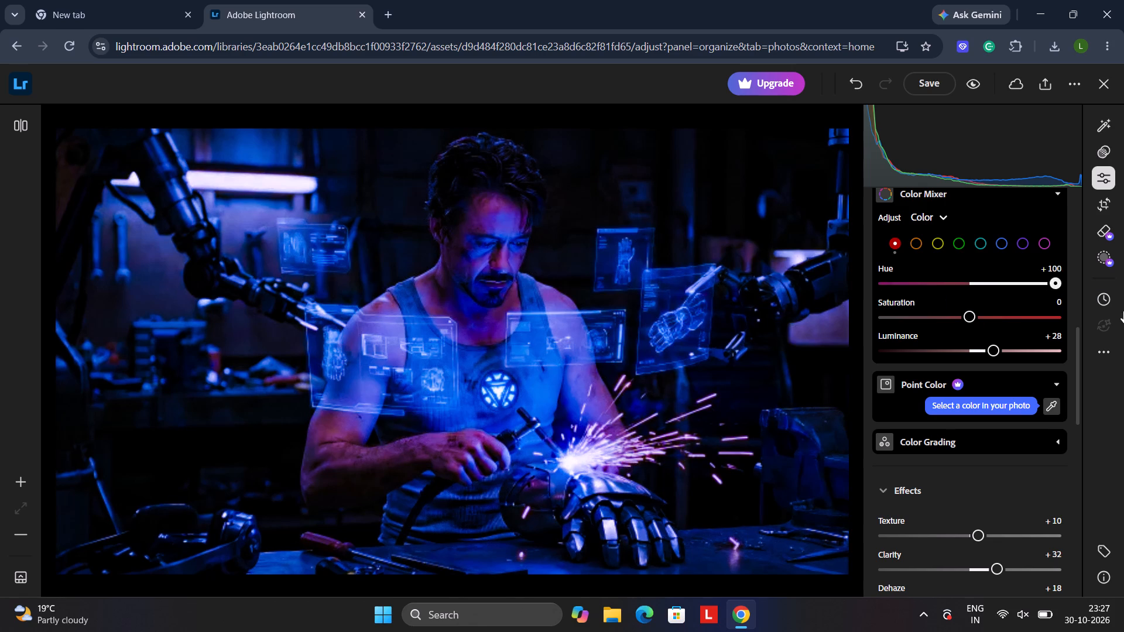
{"action": "left_click_drag", "start_coordinate": [1123, 311], "coordinate": [1070, 284]}
{"action": "left_click_drag", "start_coordinate": [1070, 284], "coordinate": [890, 290]}
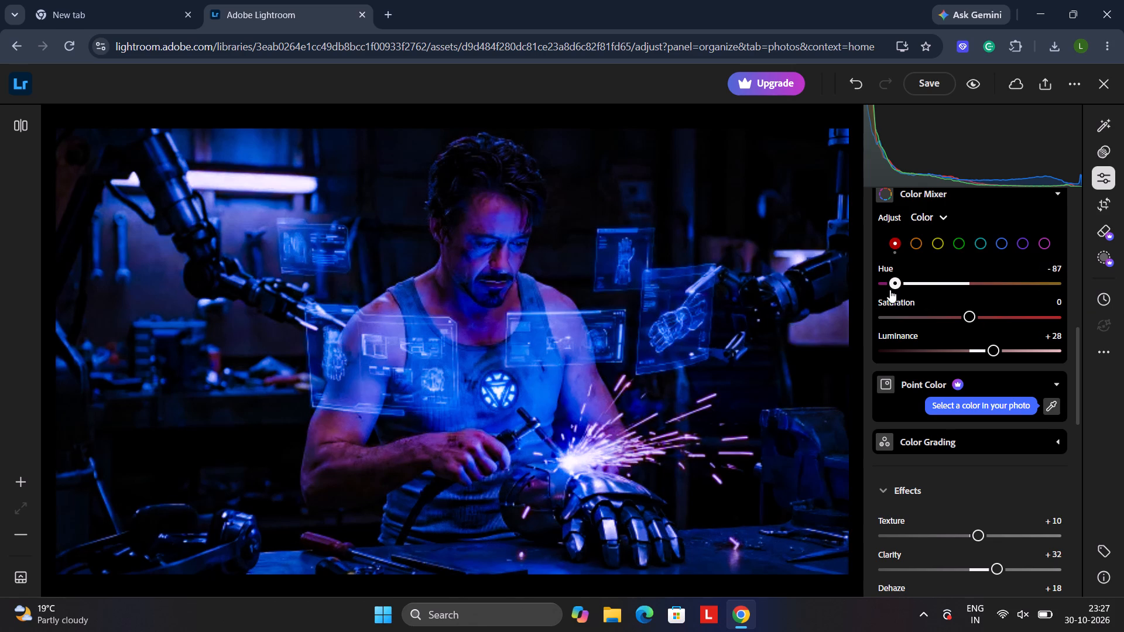
{"action": "left_click_drag", "start_coordinate": [890, 290], "coordinate": [910, 290]}
{"action": "left_click_drag", "start_coordinate": [906, 291], "coordinate": [981, 276]}
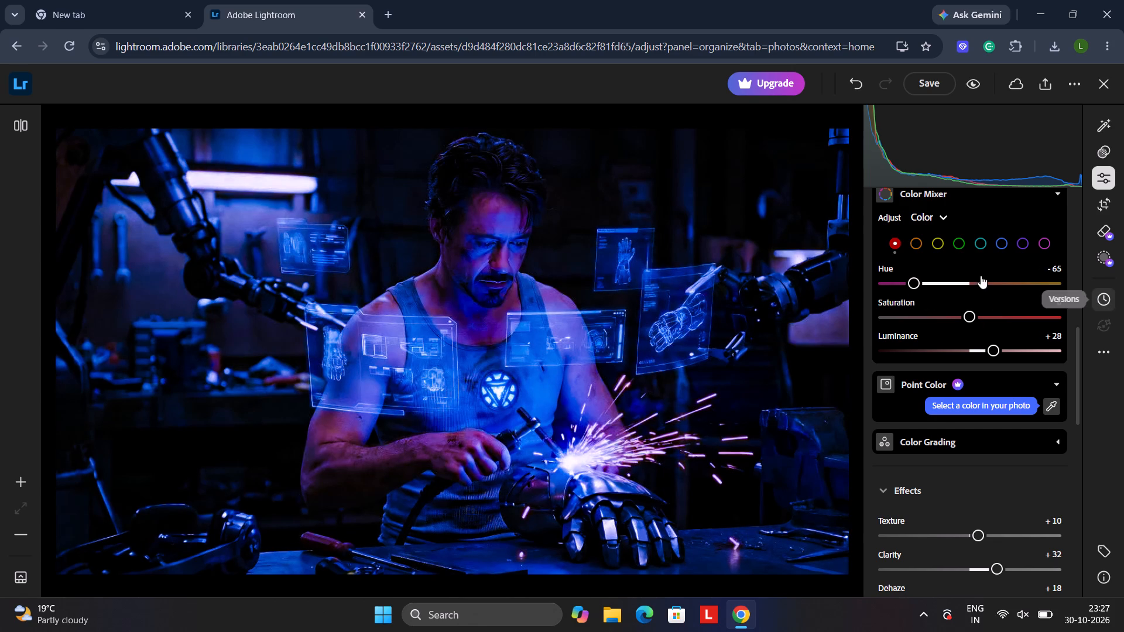
{"action": "left_click_drag", "start_coordinate": [981, 276], "coordinate": [767, 284]}
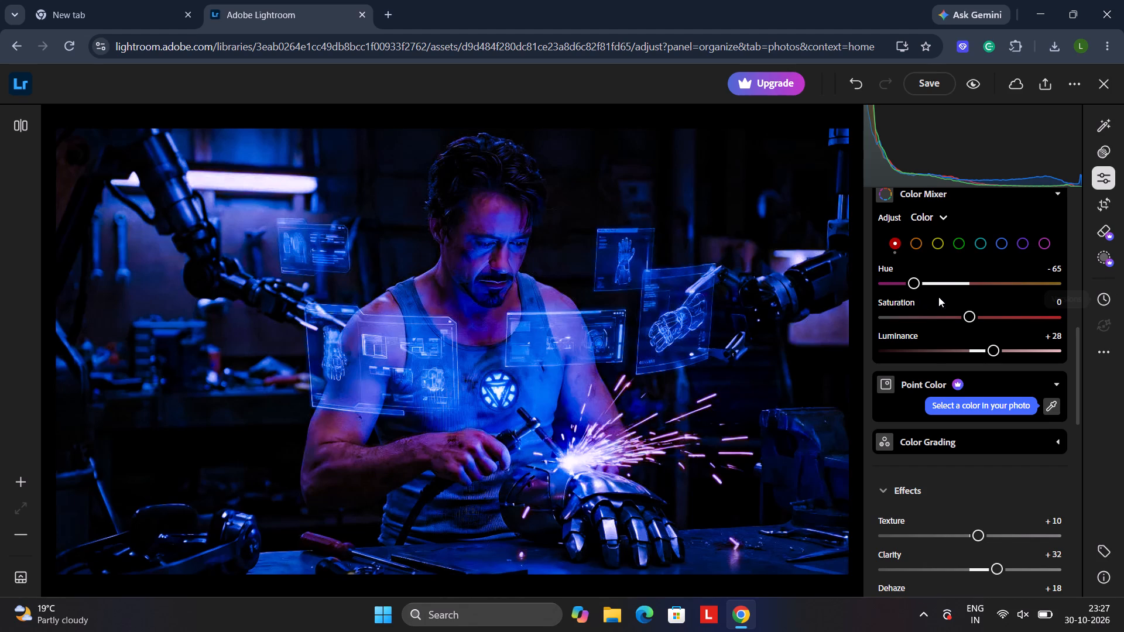
{"action": "left_click", "coordinate": [922, 284]}
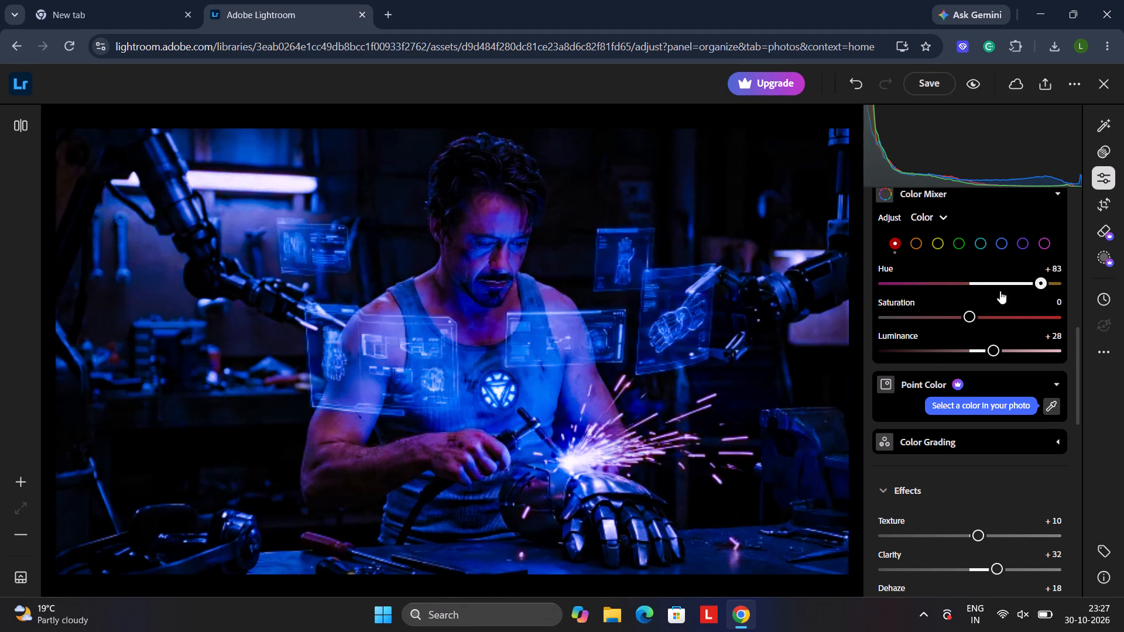